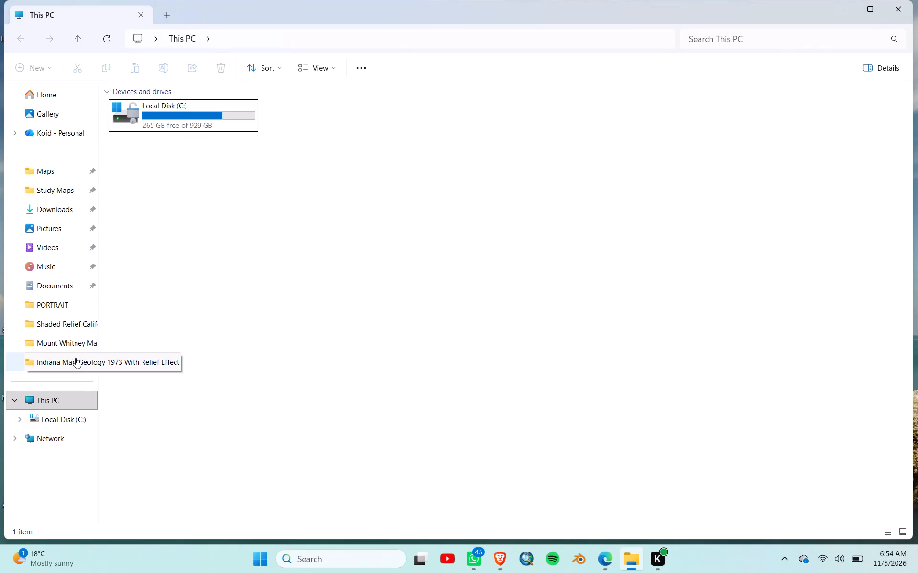
Open the PORTRAIT folder inside Maps BY UK, within the Product Research folder of Maps.
left_click(76, 358)
left_click(247, 37)
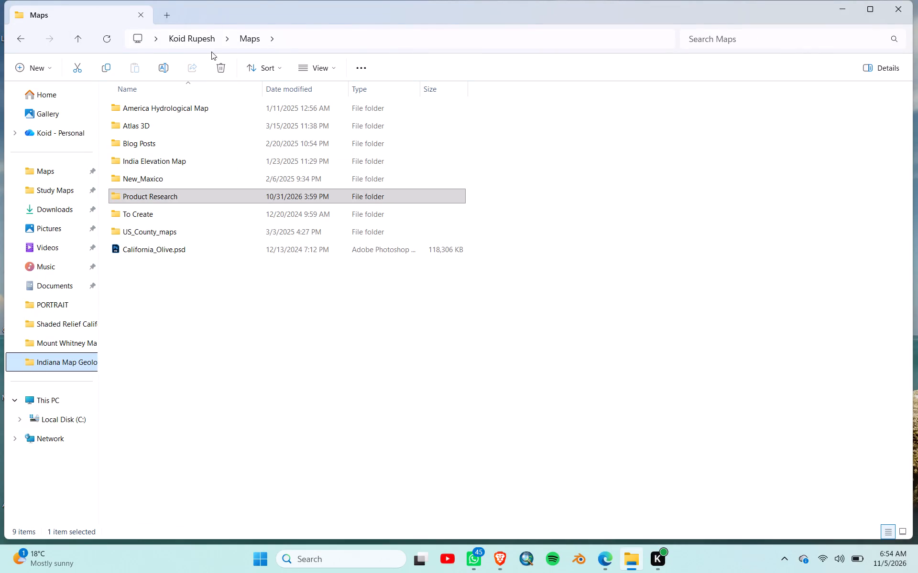
double_click(190, 195)
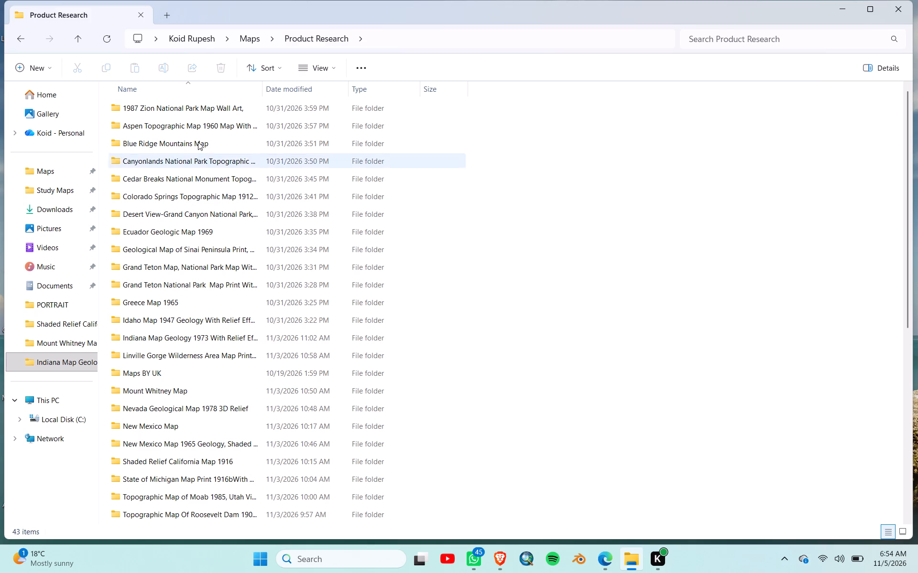
scroll(176, 280, "down", 3)
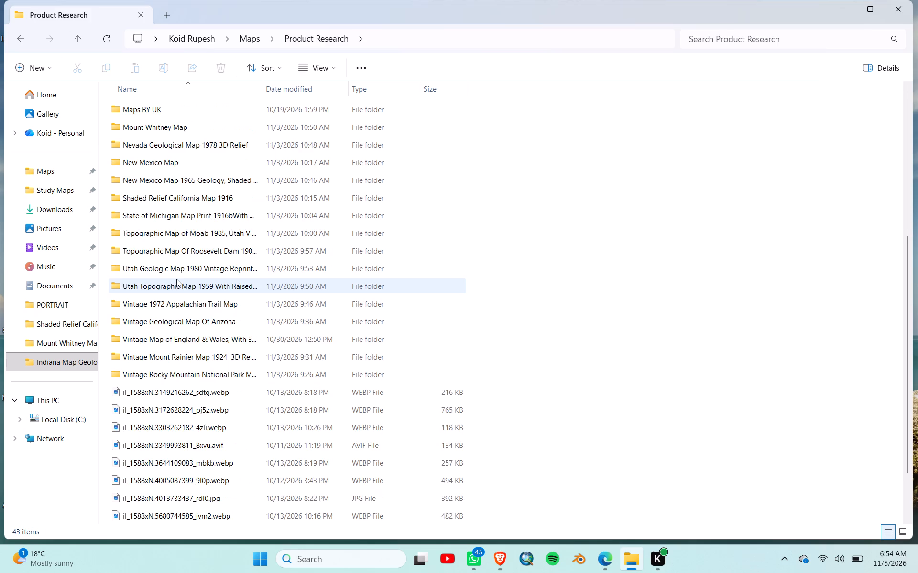
scroll(176, 278, "up", 2)
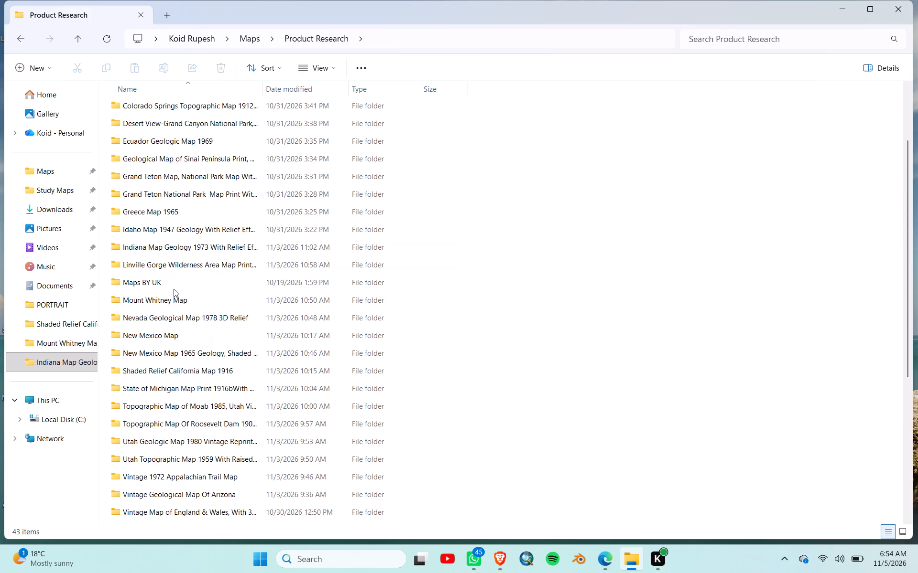
double_click(173, 284)
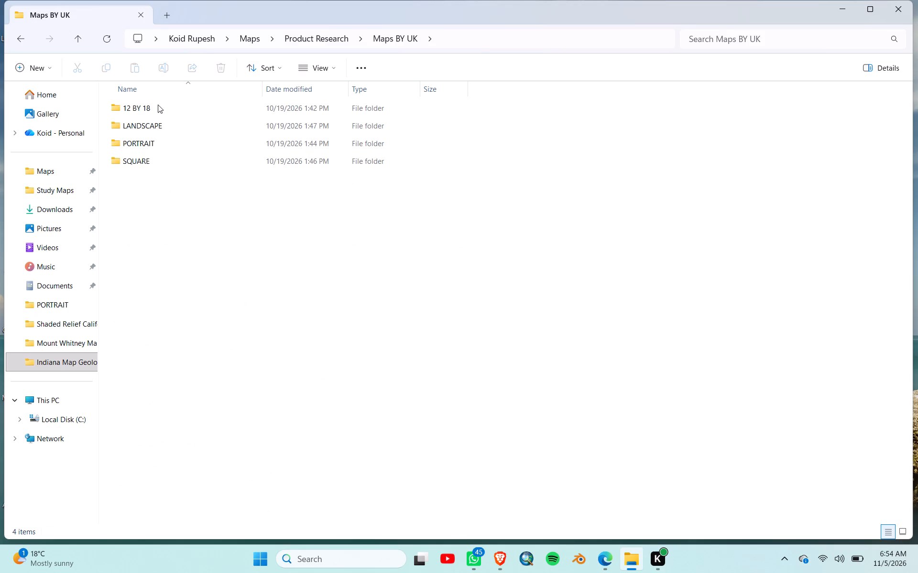
right_click(160, 140)
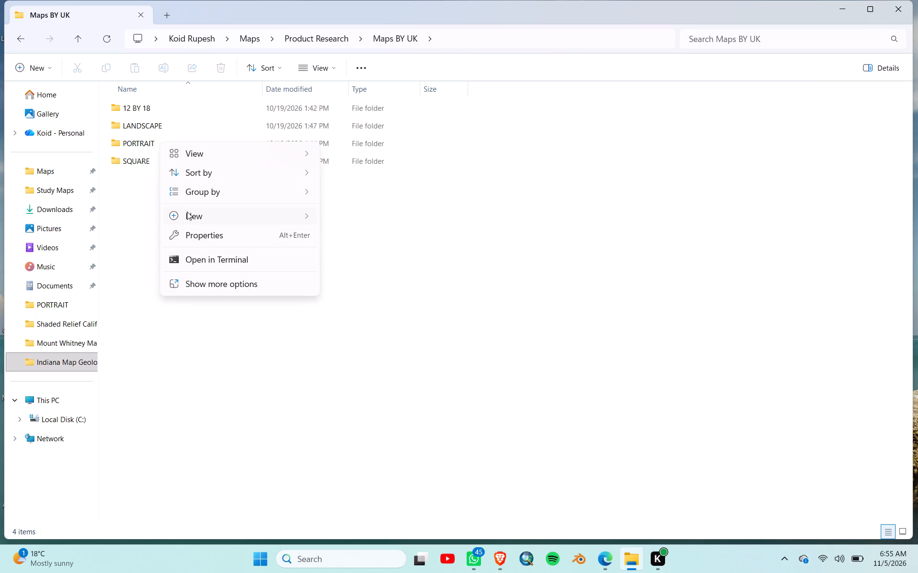
left_click(140, 224)
double_click(163, 143)
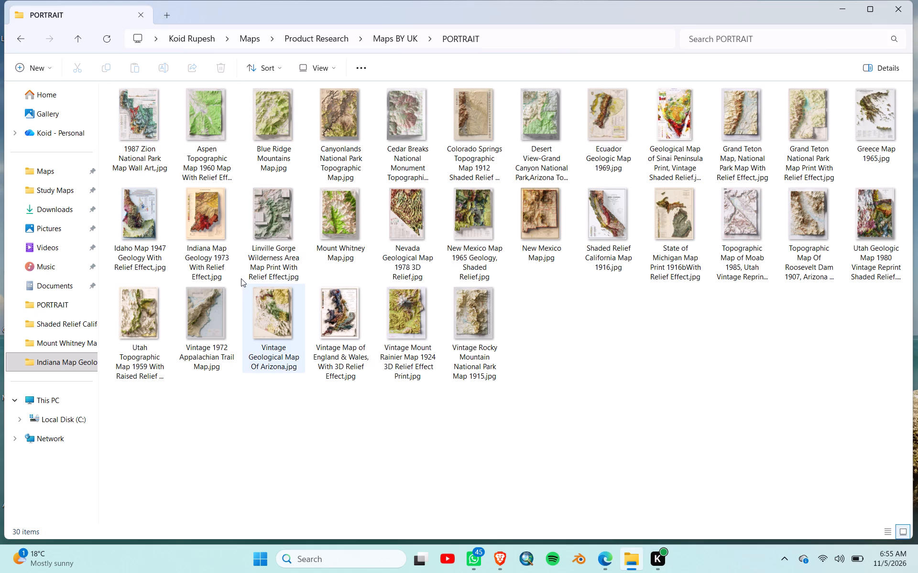
Open the Product Research folder in a second tab, keeping the PORTRAIT folder open in the first.
left_click(166, 15)
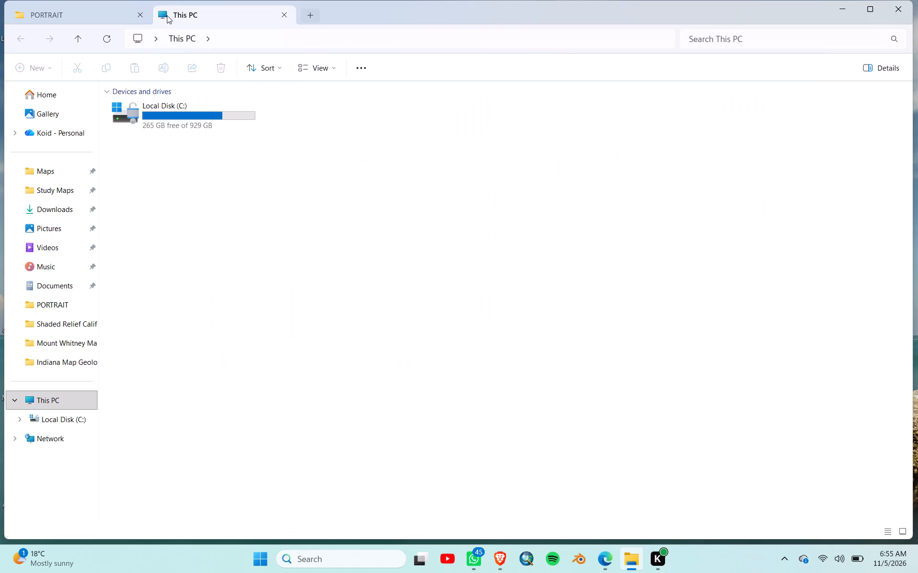
left_click(68, 326)
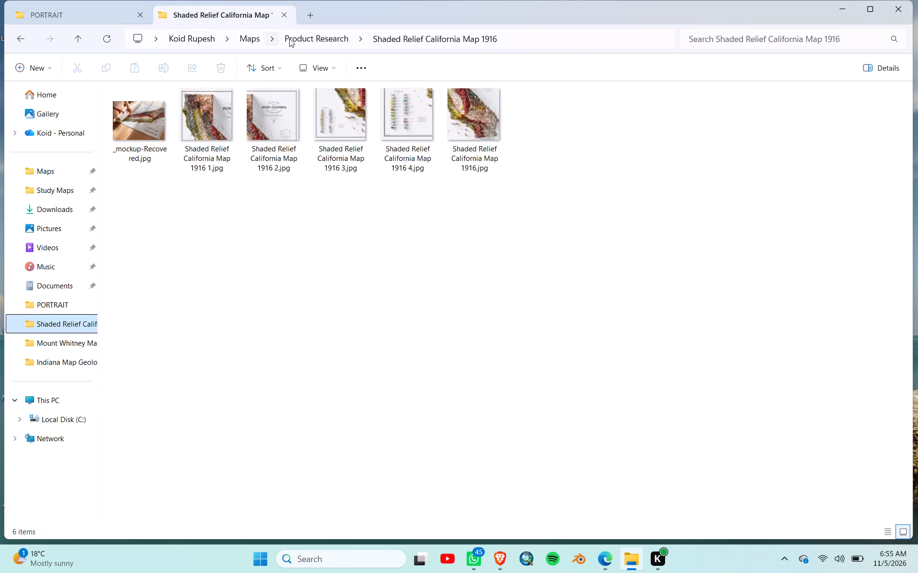
left_click(307, 41)
scroll(200, 166, "up", 3)
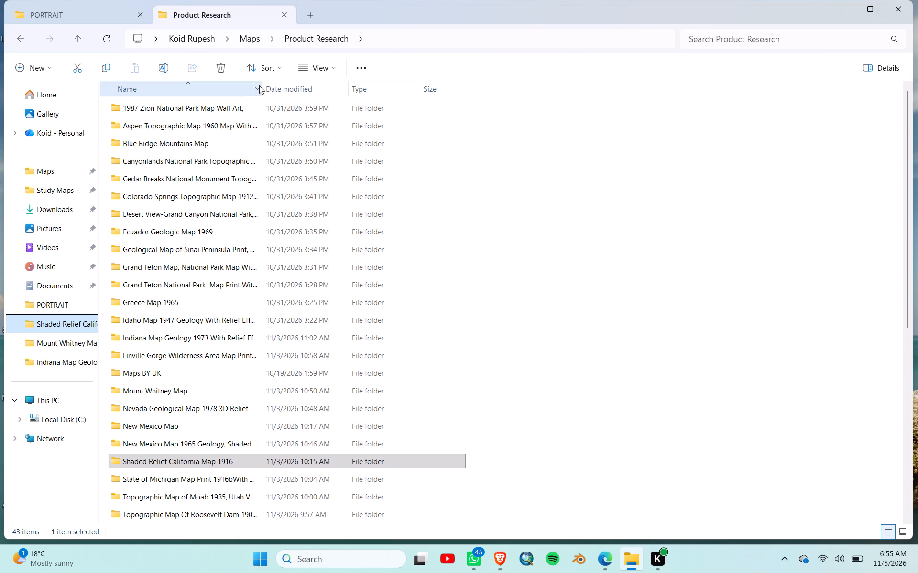
Compare the map images in the PORTRAIT folder with the map subfolders in Product Research.
left_click(84, 11)
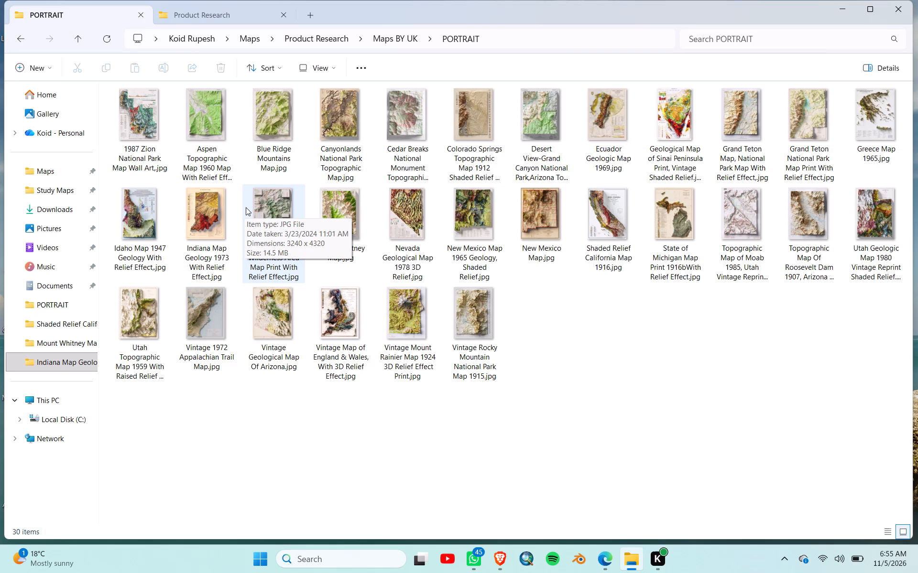
scroll(220, 157, "up", 3)
scroll(224, 151, "down", 3)
scroll(224, 151, "up", 3)
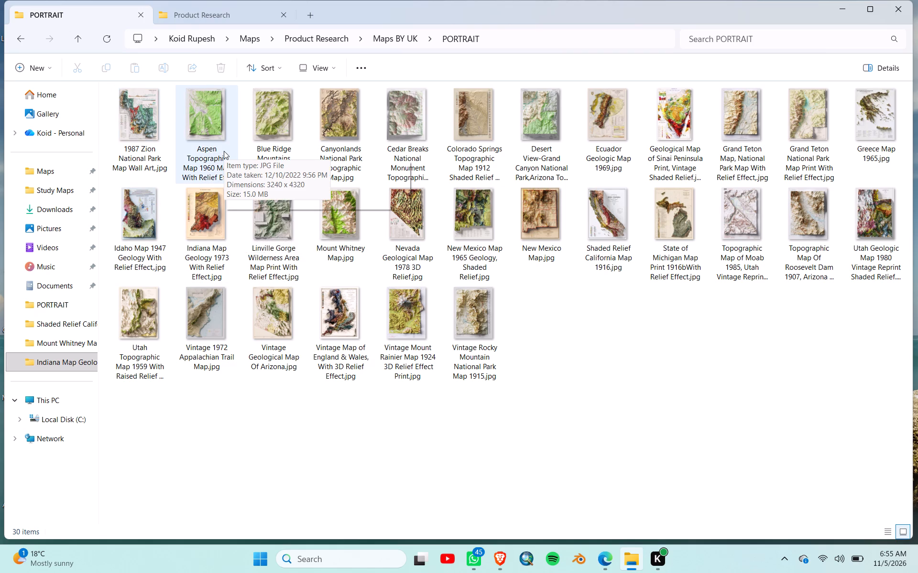
scroll(224, 151, "up", 1)
scroll(224, 151, "down", 1)
scroll(224, 151, "up", 2)
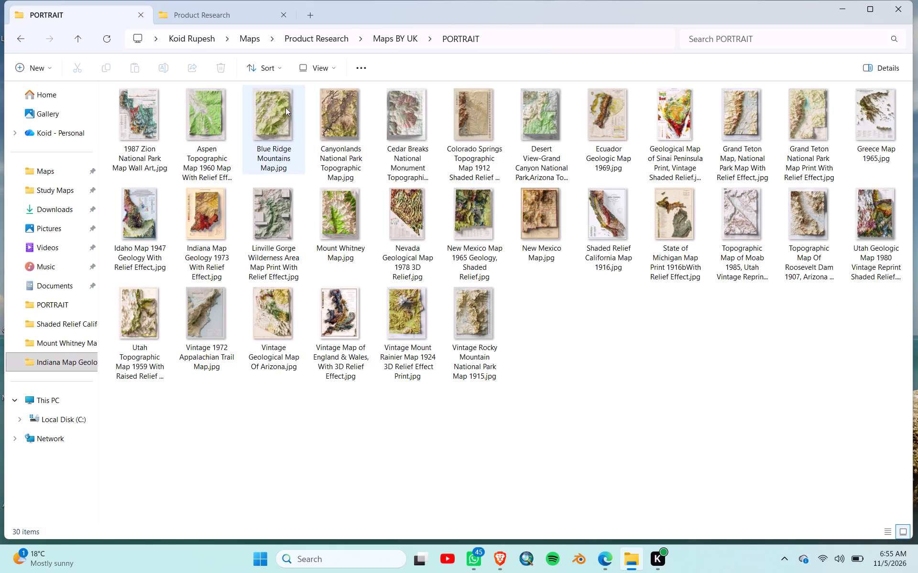
left_click(221, 18)
scroll(268, 271, "down", 2)
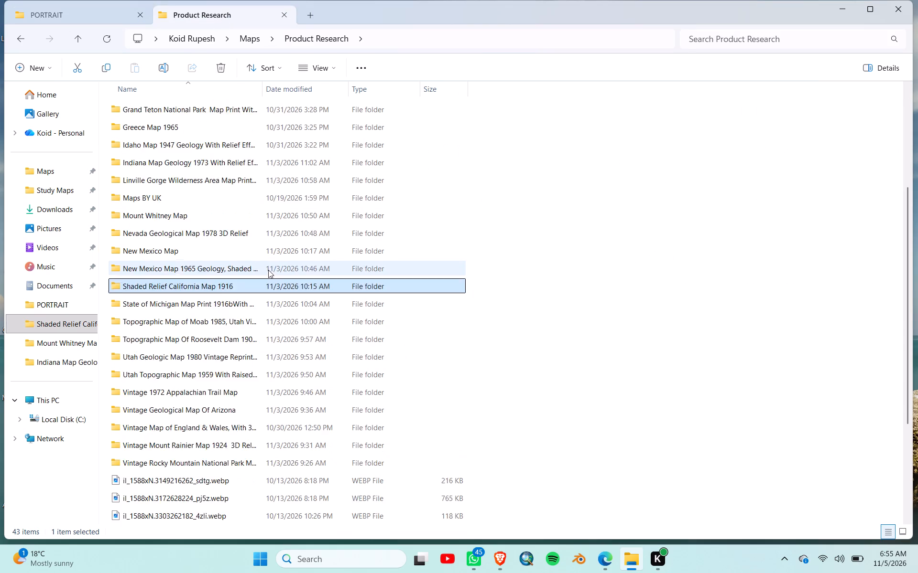
scroll(268, 270, "down", 1)
scroll(268, 260, "up", 3)
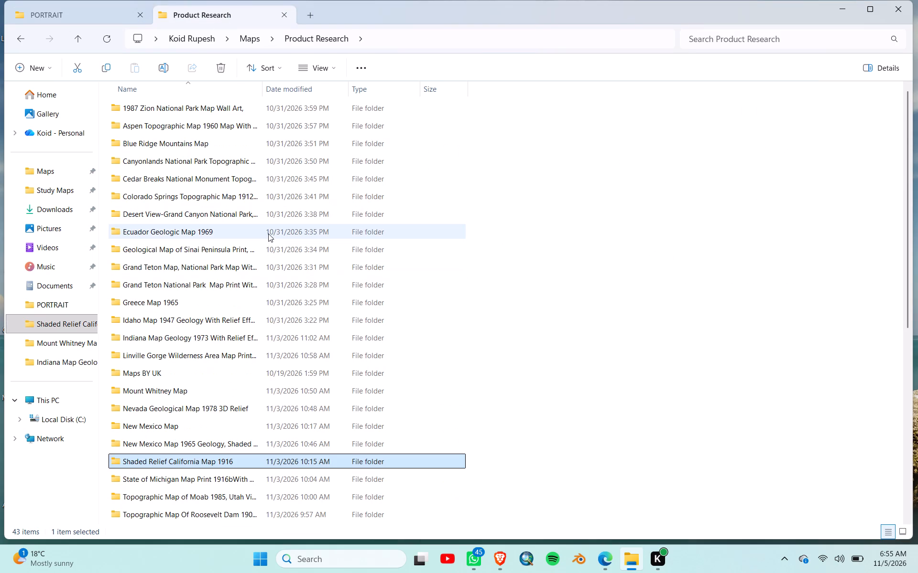
scroll(268, 226, "up", 1)
scroll(268, 224, "down", 3)
scroll(270, 216, "up", 1)
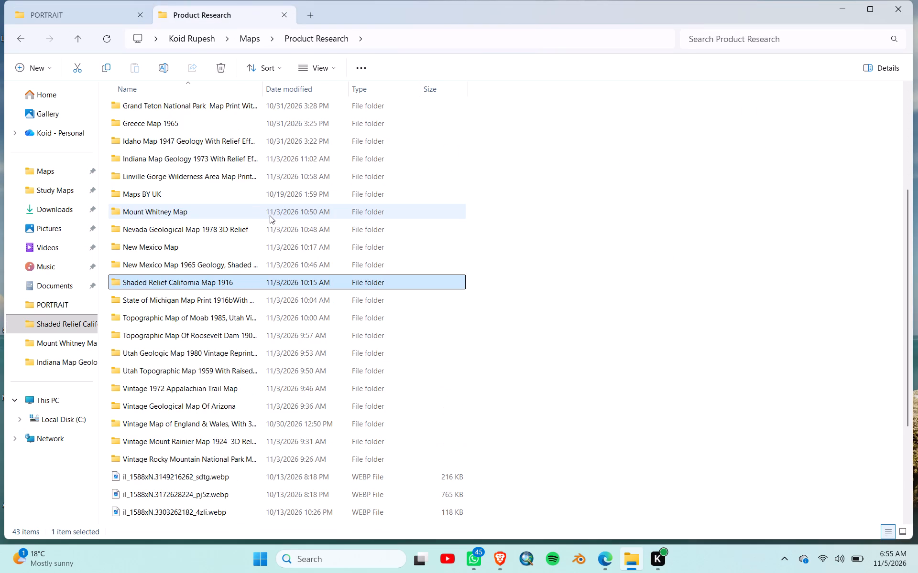
scroll(270, 215, "up", 3)
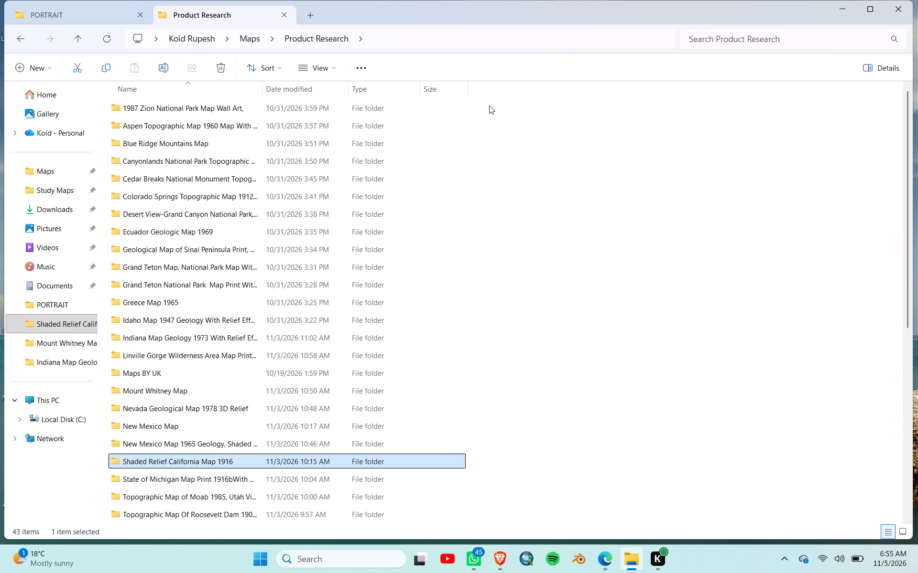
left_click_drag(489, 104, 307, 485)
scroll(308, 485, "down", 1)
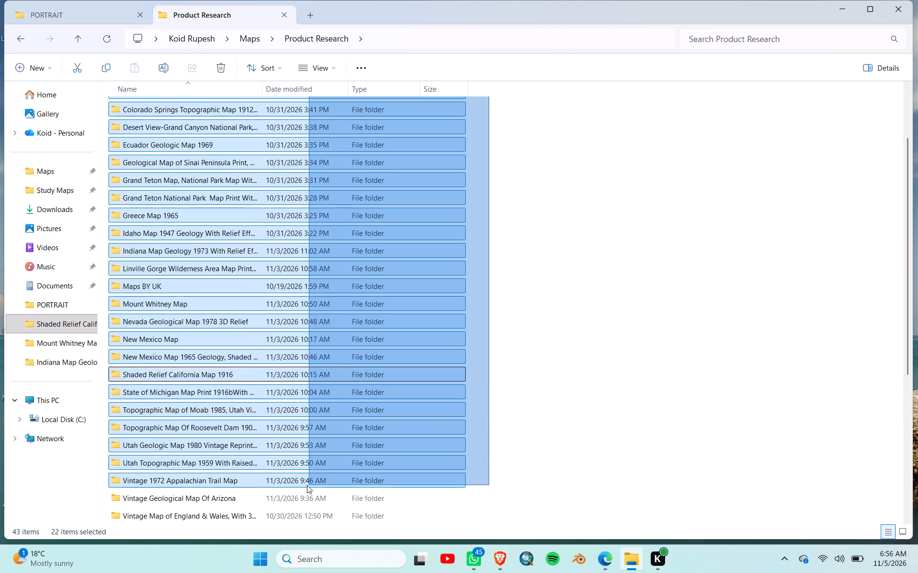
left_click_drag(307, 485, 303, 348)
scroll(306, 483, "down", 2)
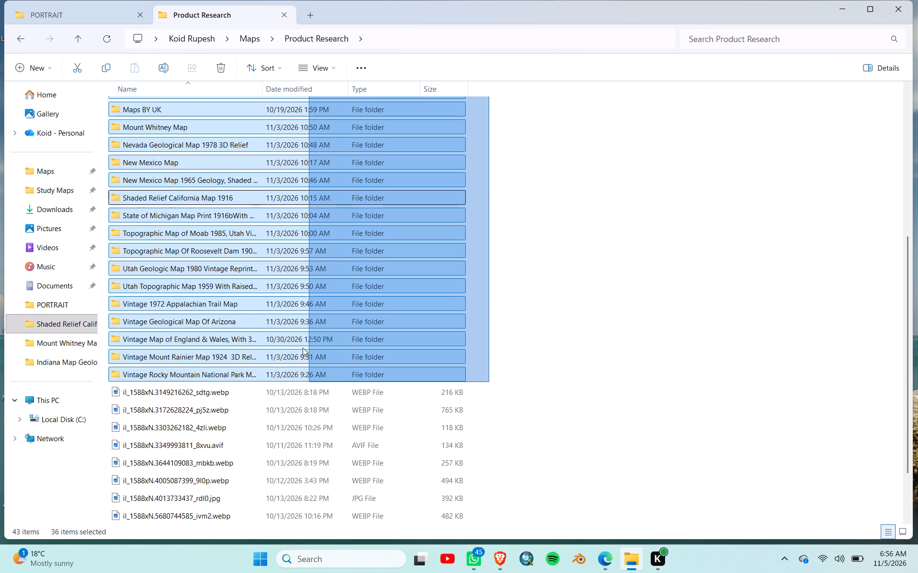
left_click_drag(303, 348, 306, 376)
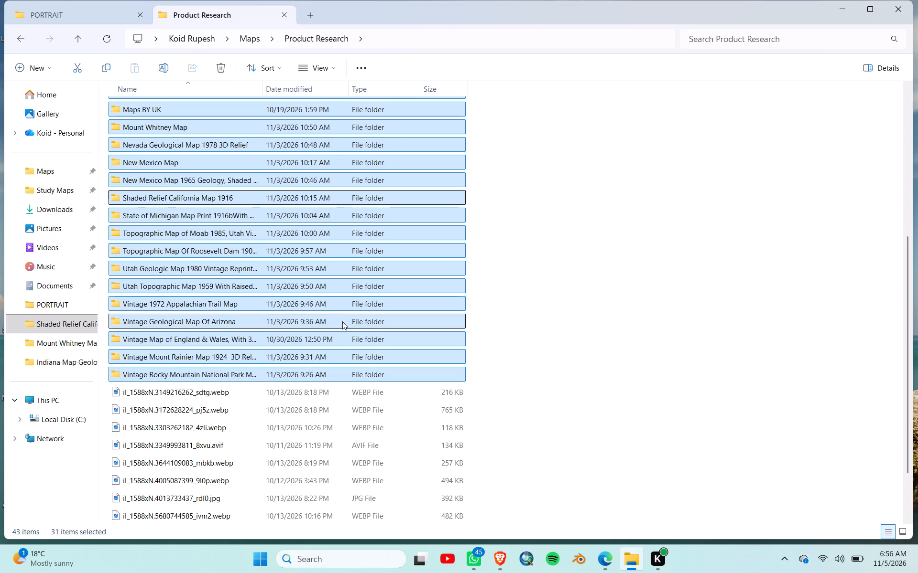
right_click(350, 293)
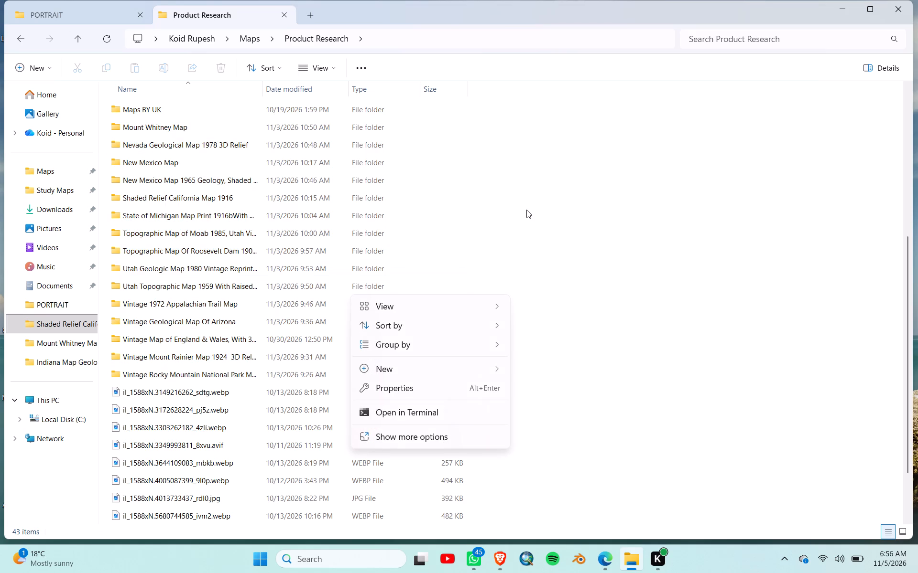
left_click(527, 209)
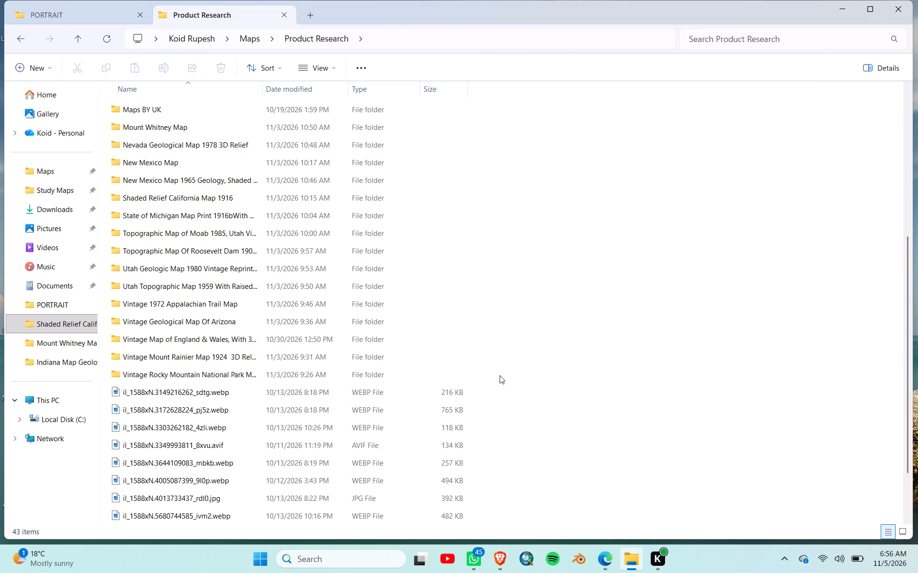
Select all the subfolders in Product Research, excluding the loose image files, and check their combined properties.
left_click_drag(499, 375, 301, 156)
scroll(301, 158, "up", 6)
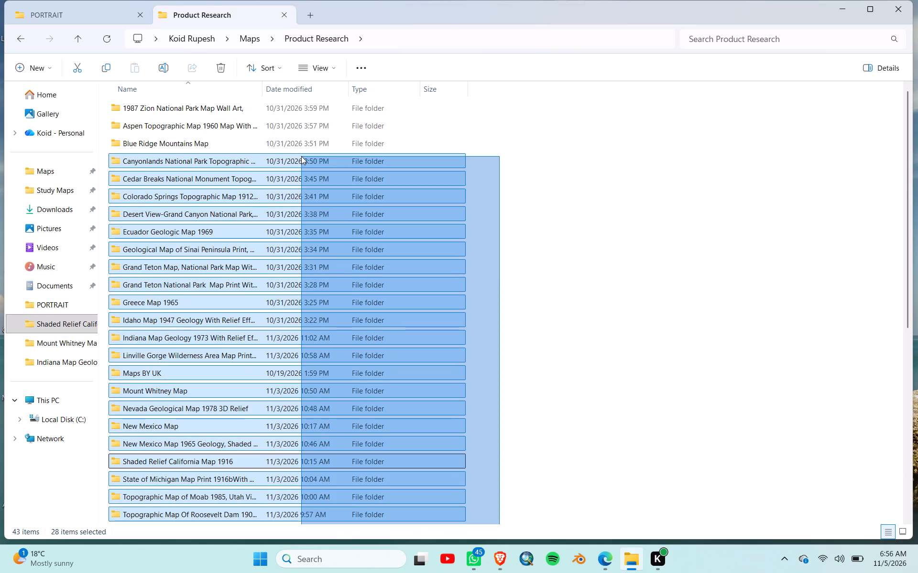
left_click_drag(301, 156, 306, 106)
scroll(302, 156, "up", 6)
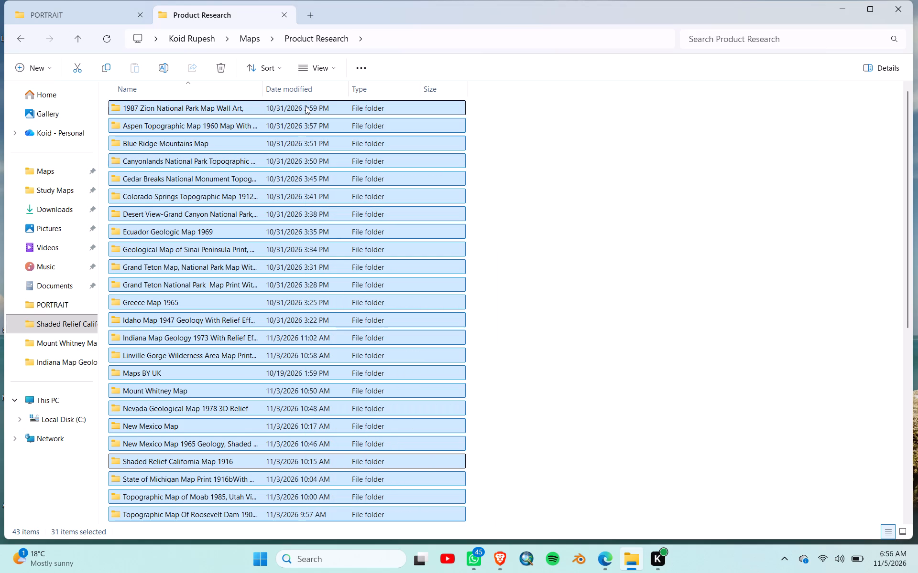
left_click(335, 63)
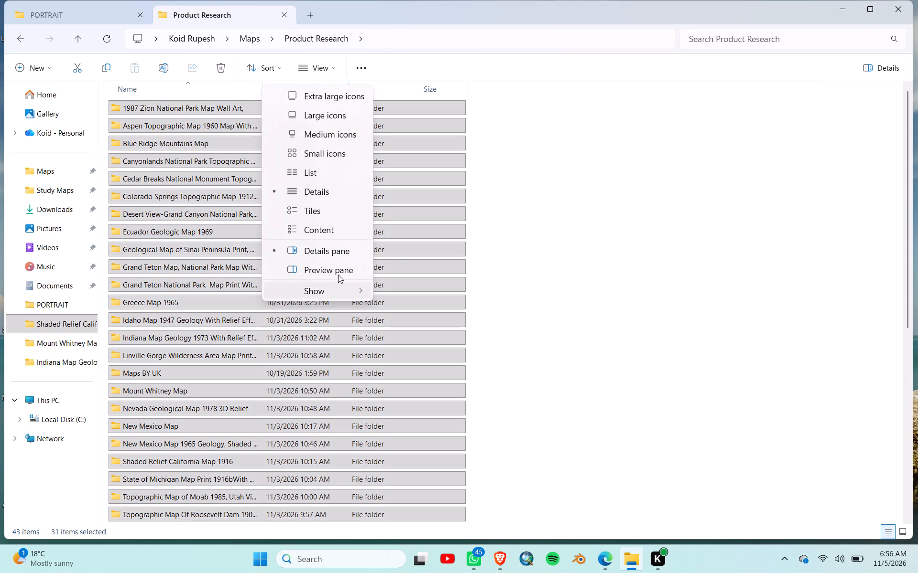
left_click(339, 287)
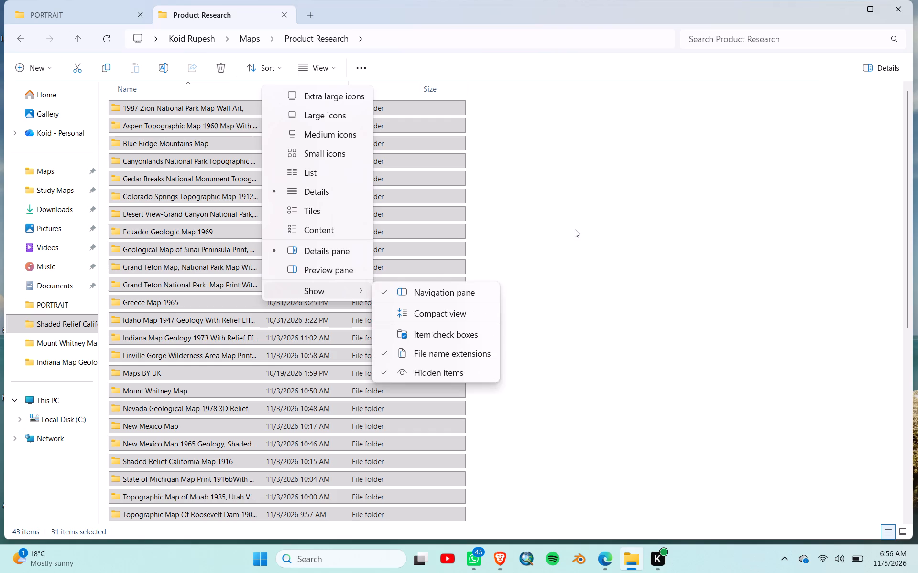
right_click(435, 162)
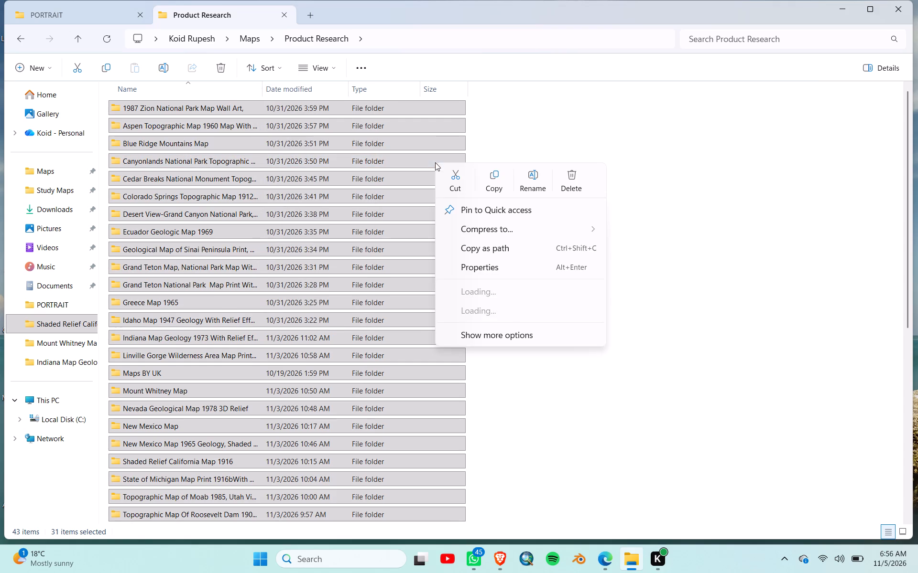
left_click(531, 266)
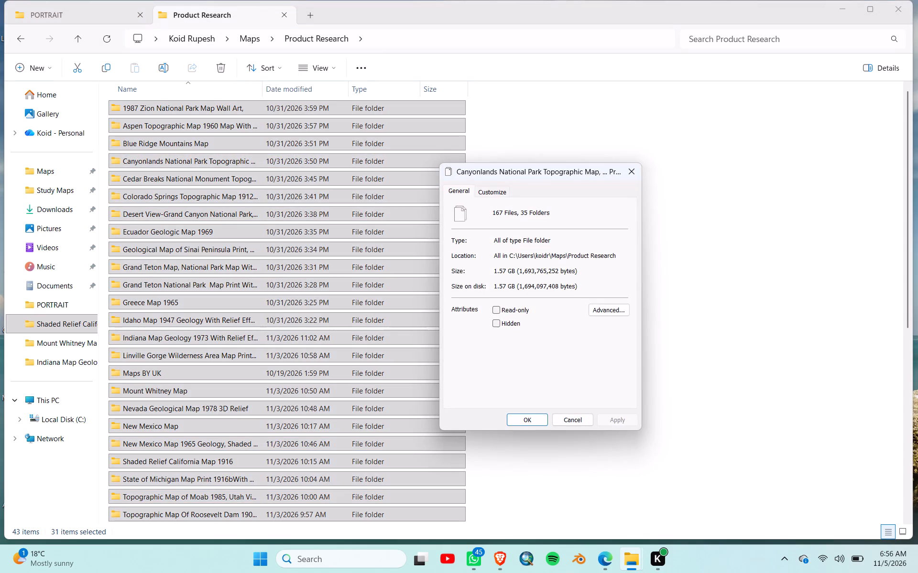
left_click(631, 173)
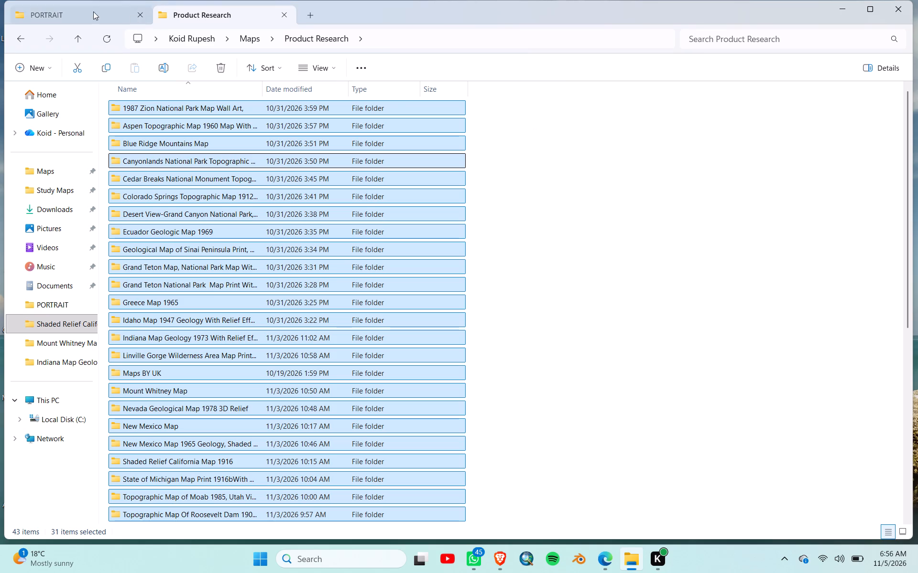
Select all the map images in the PORTRAIT folder and check their combined properties.
left_click(82, 20)
left_click_drag(589, 375, 339, 303)
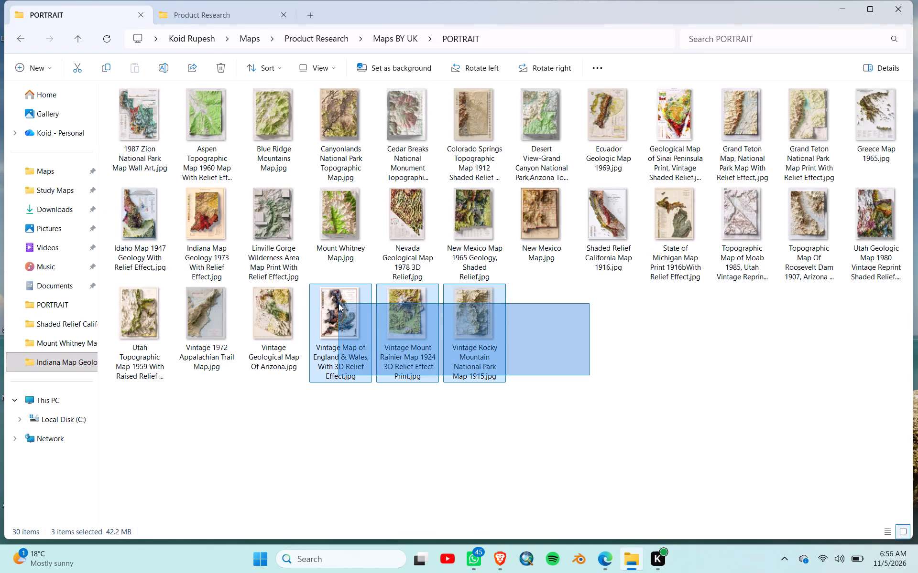
left_click_drag(339, 303, 339, 303)
key("ctrl+a")
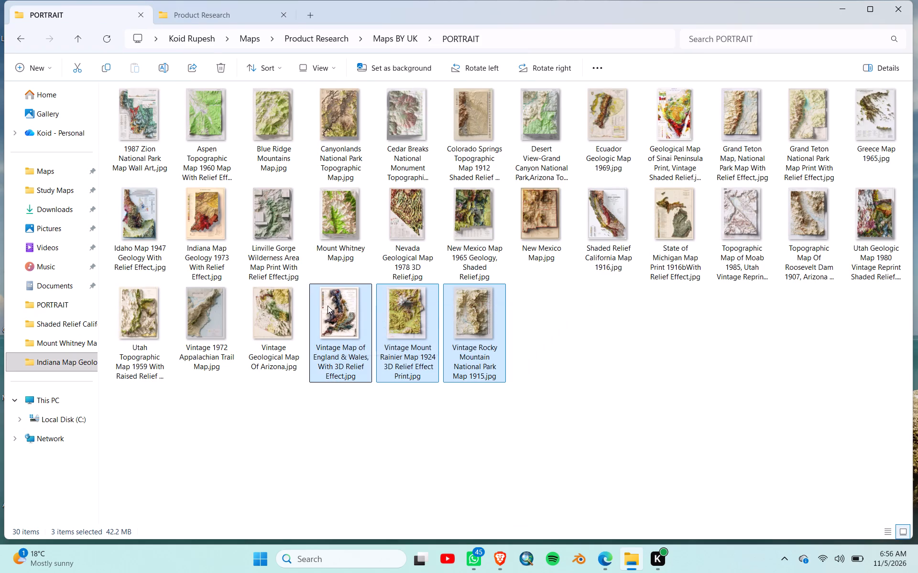
right_click(353, 356)
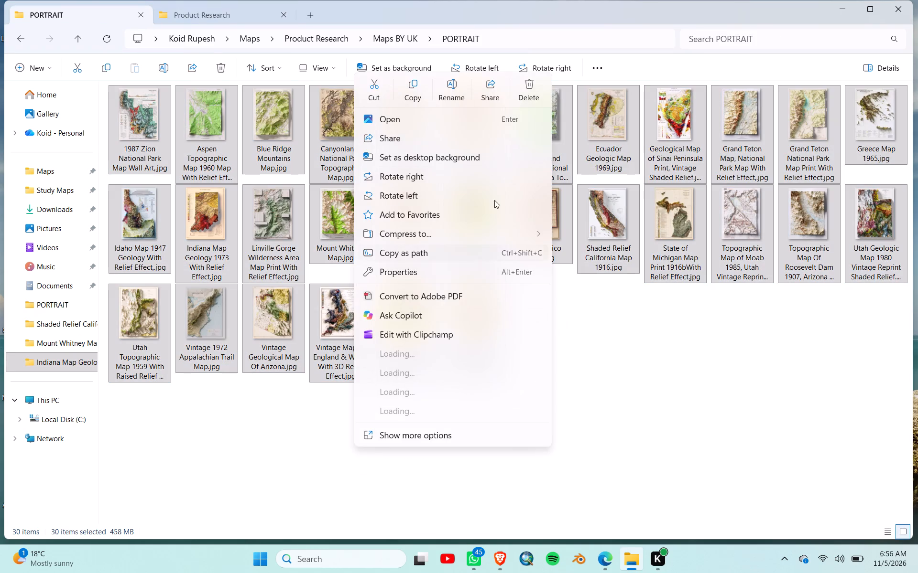
left_click(461, 269)
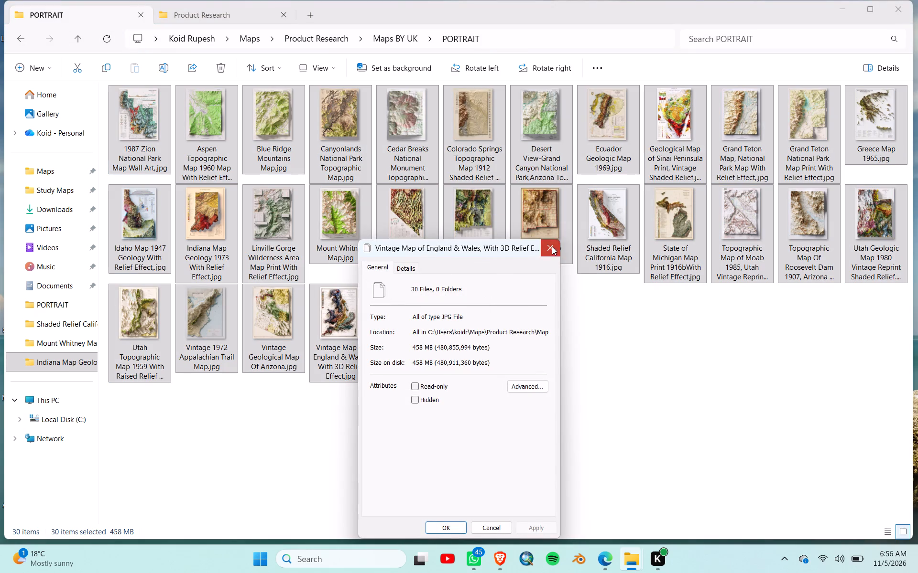
left_click(552, 246)
Review the list of map subfolders in Product Research once more, clearing the current selection.
left_click(216, 13)
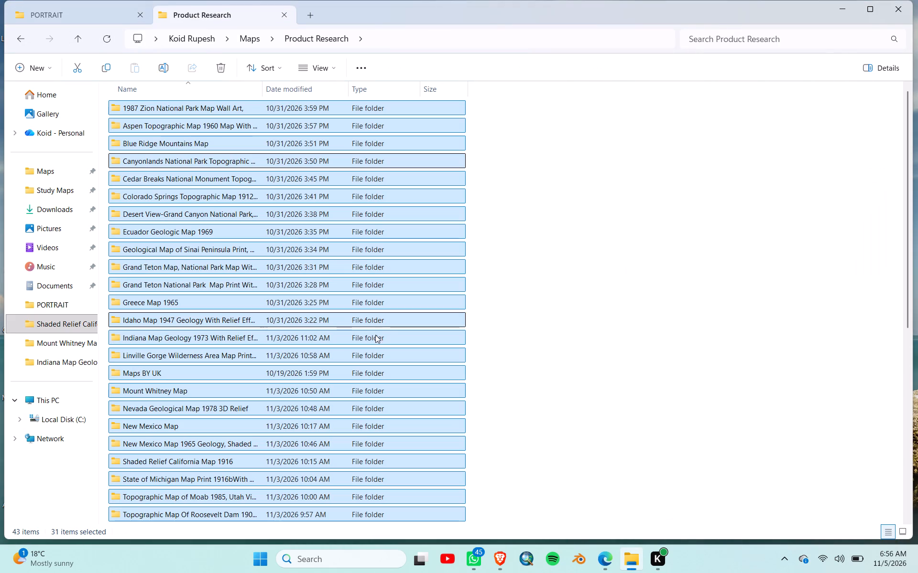
left_click(535, 294)
scroll(534, 285, "down", 1)
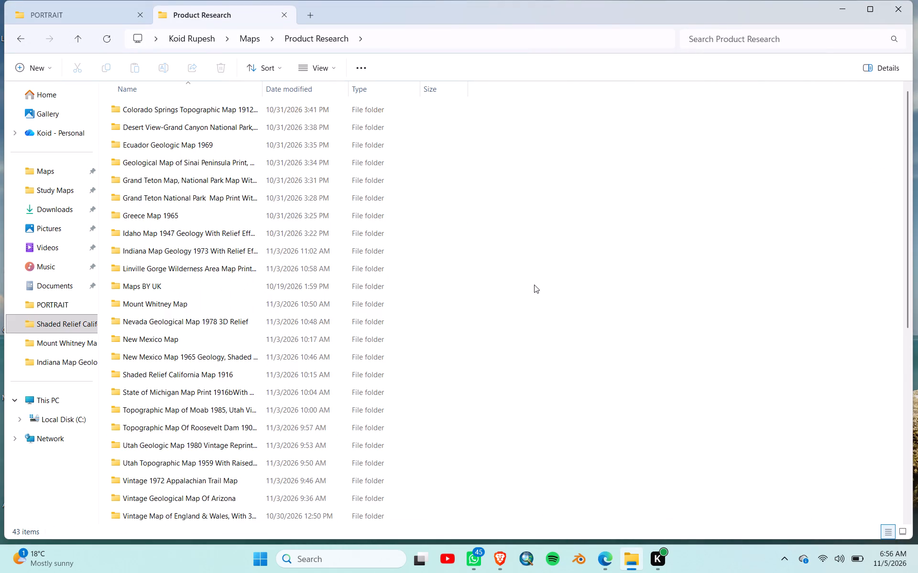
scroll(534, 285, "down", 1)
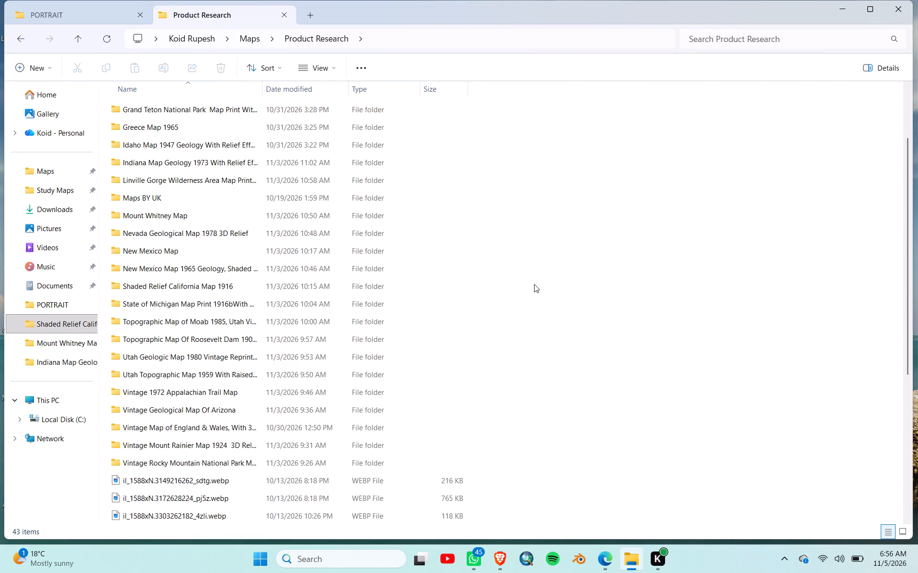
scroll(534, 282, "up", 7)
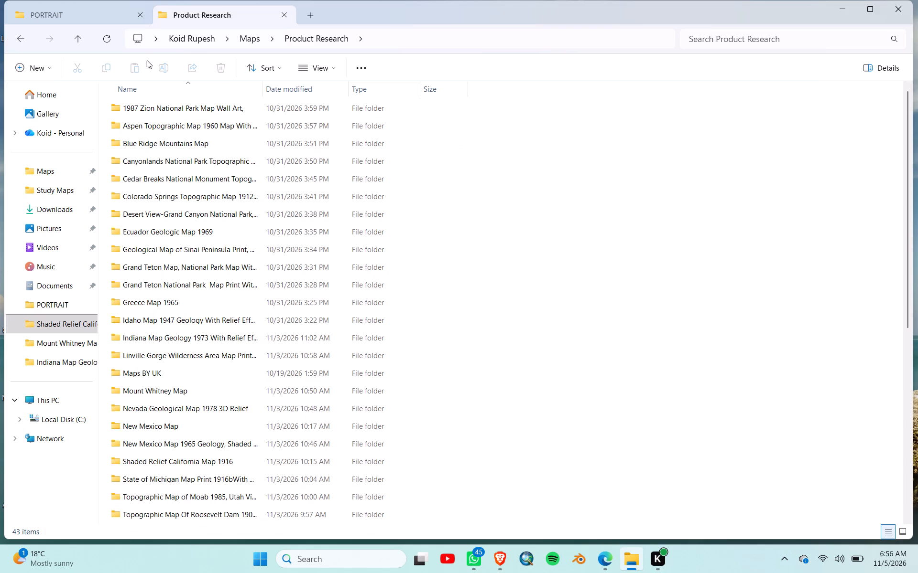
Go from the PORTRAIT folder to the LANDSCAPE folder within Maps BY UK.
left_click(90, 15)
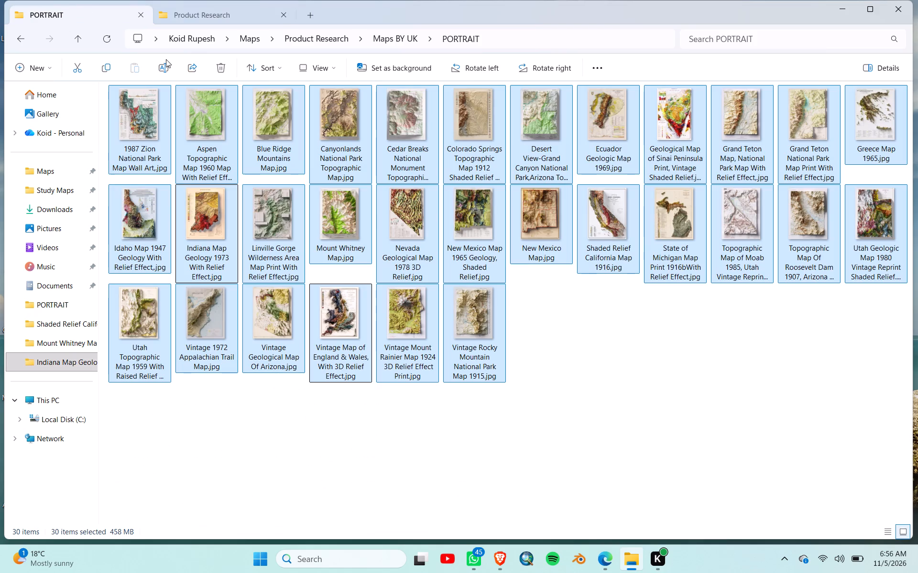
left_click(389, 35)
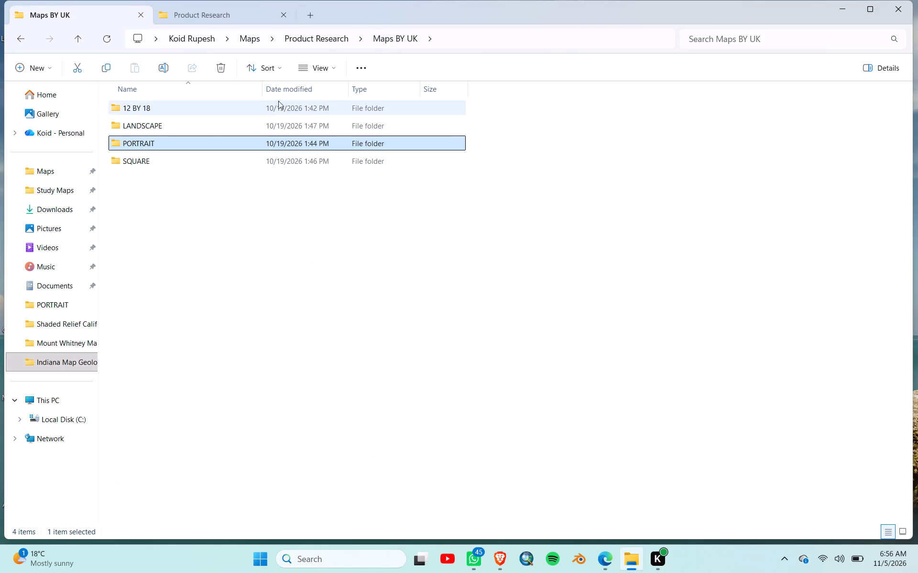
double_click(208, 126)
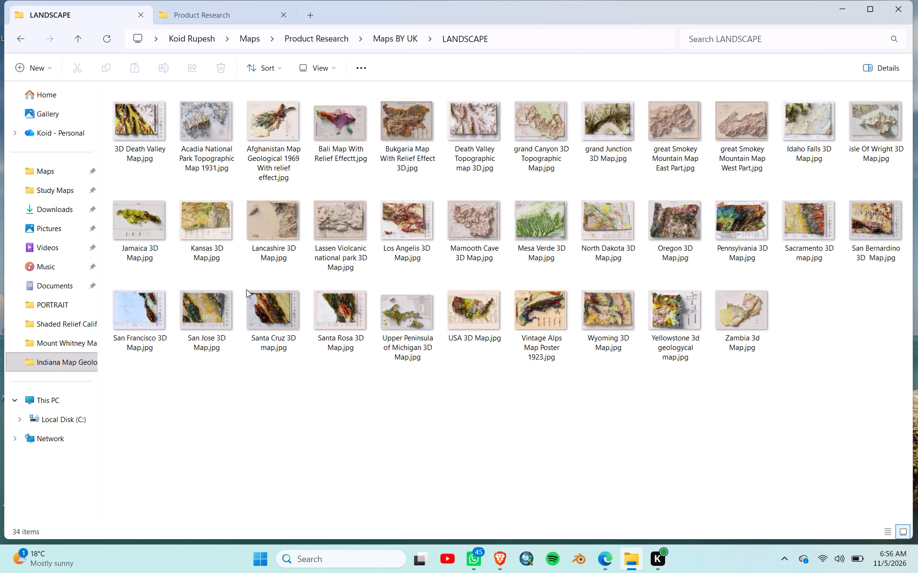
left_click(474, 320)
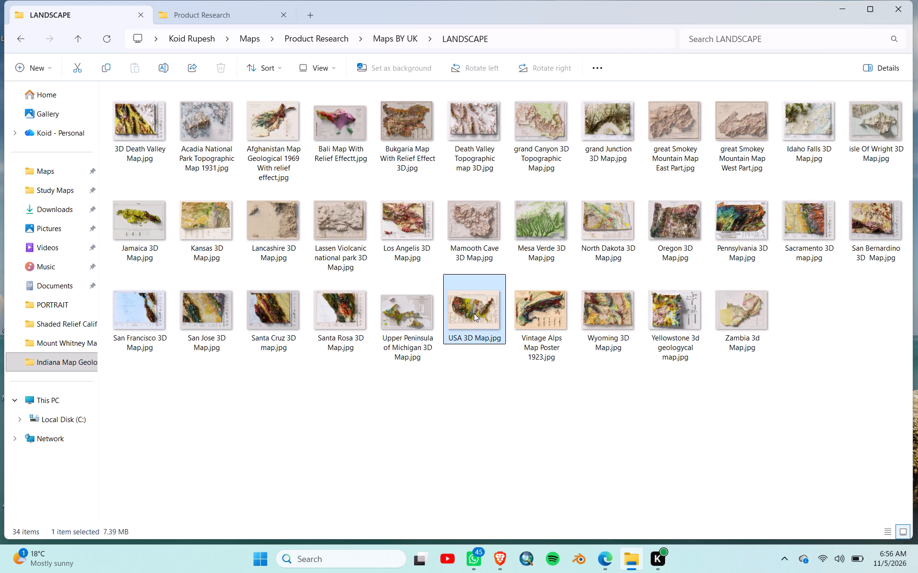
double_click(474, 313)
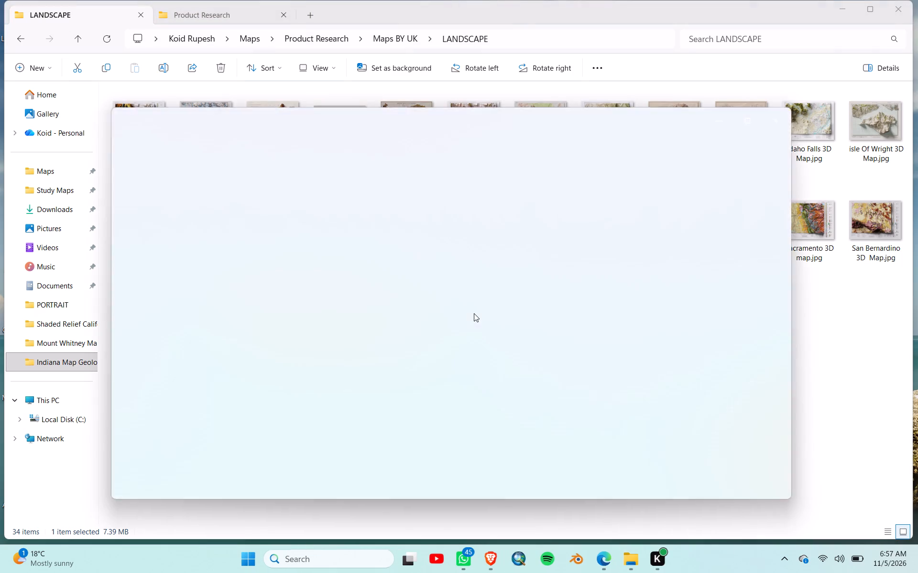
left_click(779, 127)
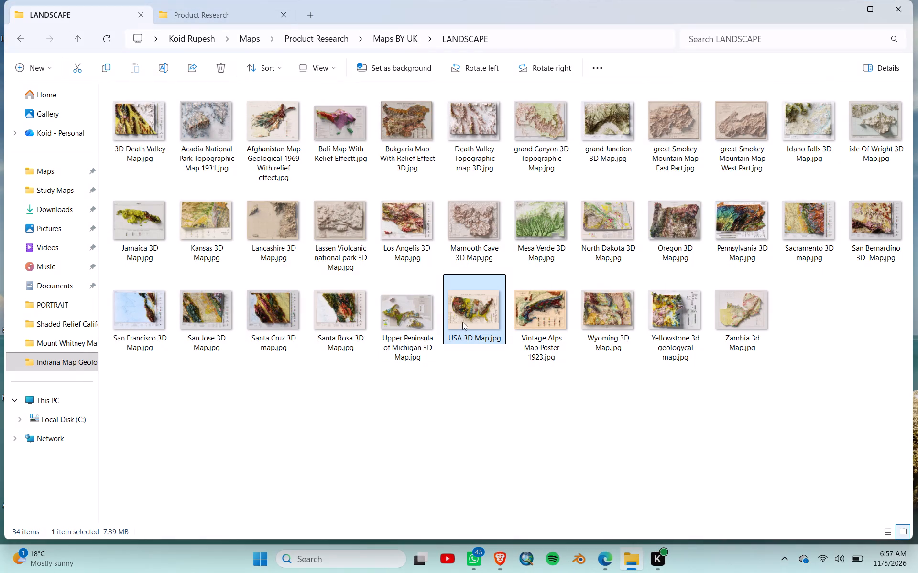
Open USA 3D Map.jpg from the LANDSCAPE folder in Adobe Photoshop 2024.
right_click(475, 291)
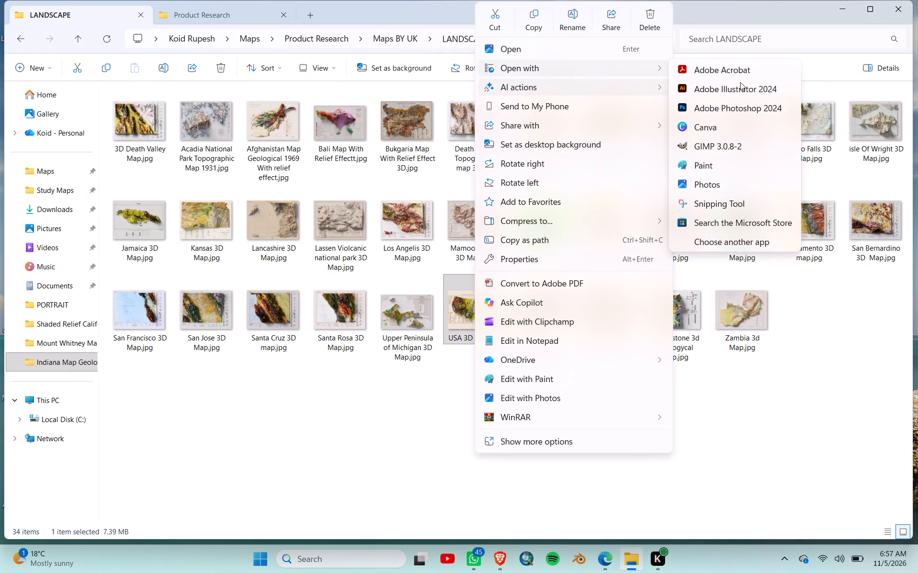
left_click(749, 104)
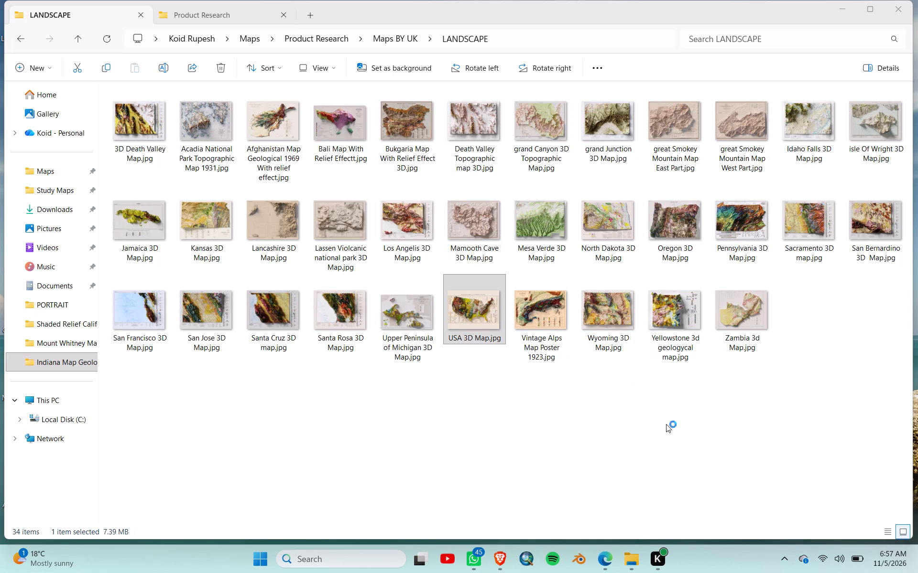
scroll(593, 310, "down", 2)
scroll(604, 308, "up", 2)
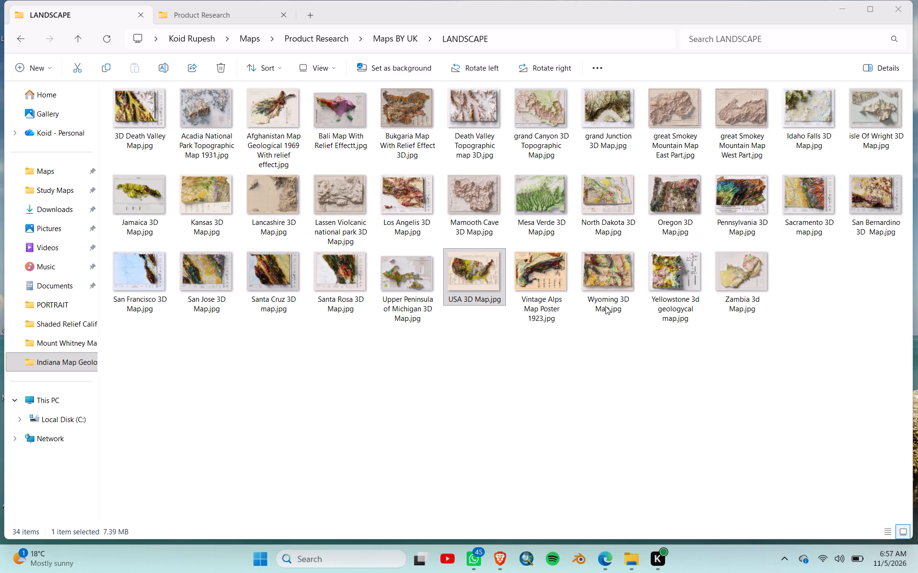
scroll(605, 306, "up", 1)
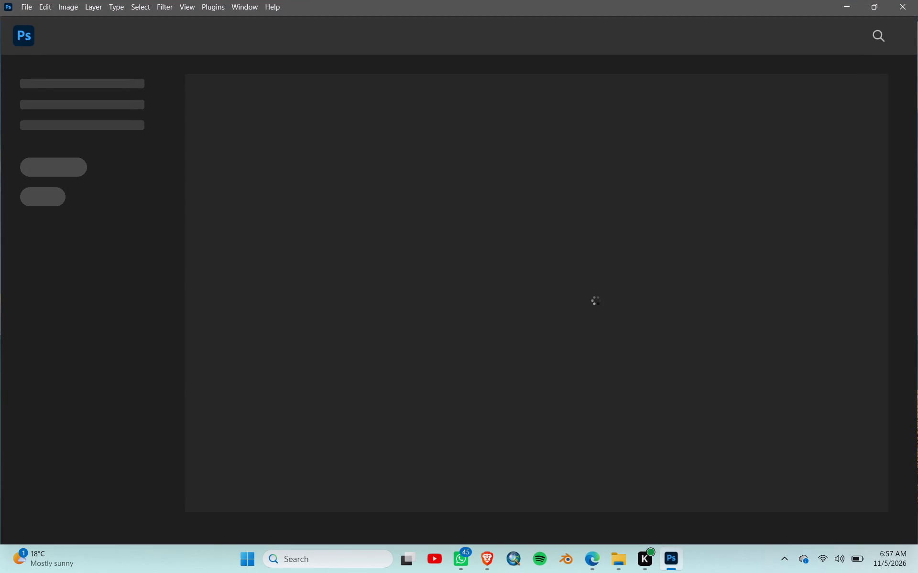
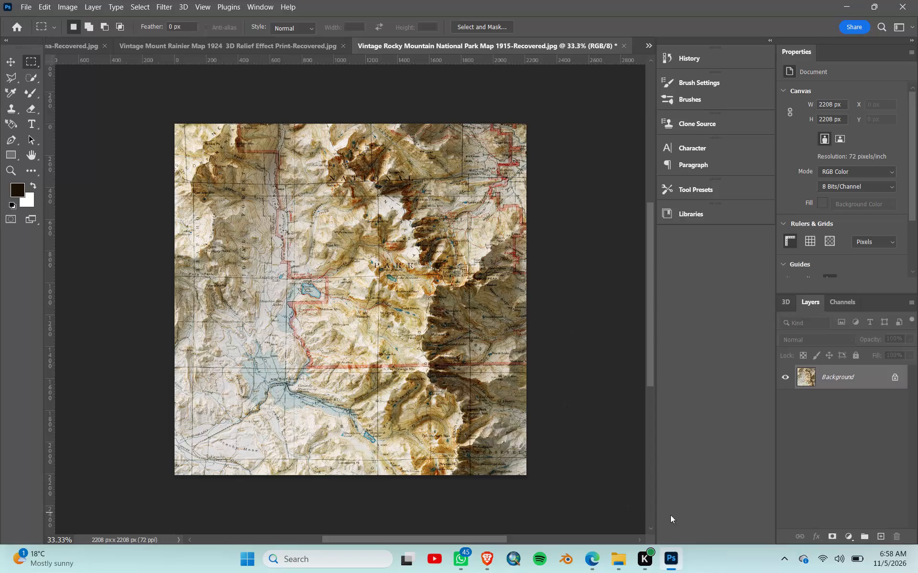
Open USA 3D Map.jpg from the LANDSCAPE folder in Adobe Photoshop 2024.
left_click(597, 563)
left_click(621, 559)
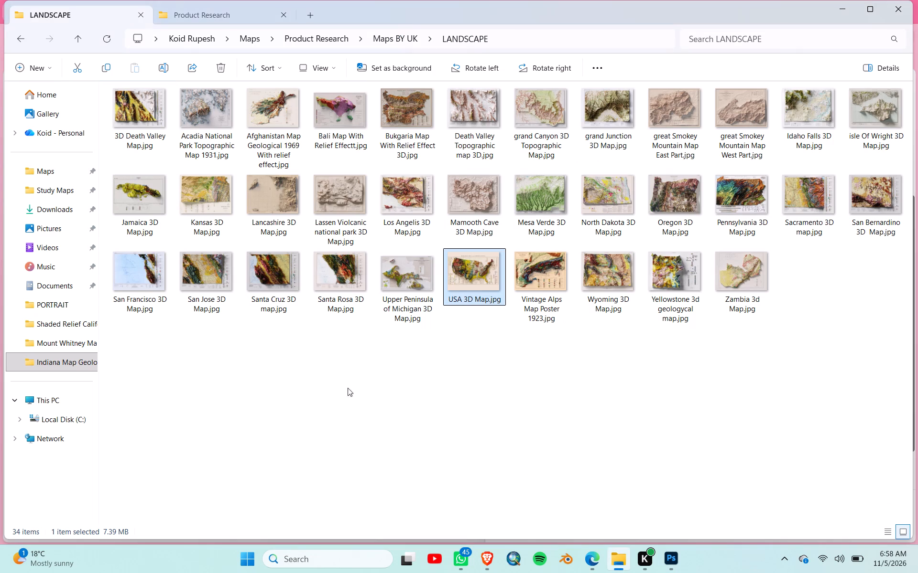
right_click(476, 281)
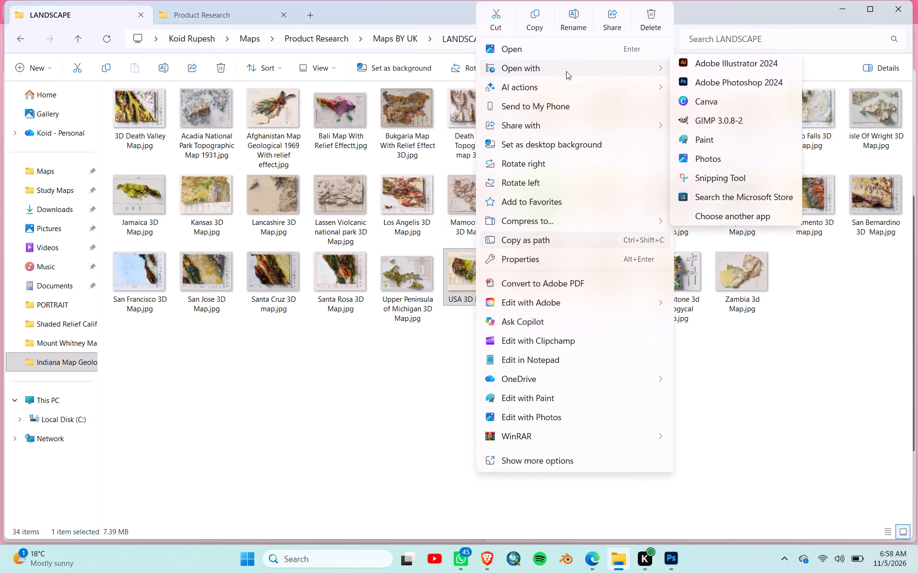
left_click(732, 105)
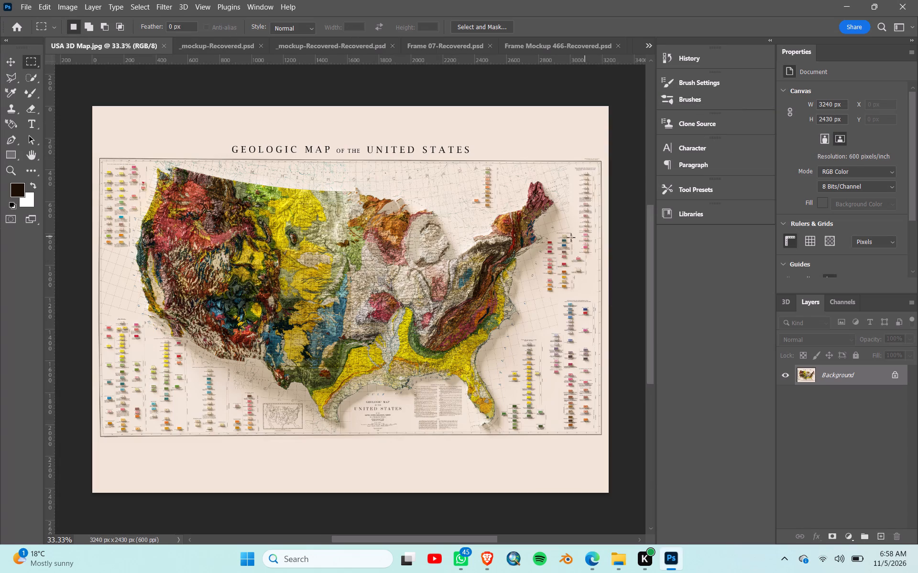
Frame a 1:1 square crop of the geologic map over the northeastern United States and the legends beside it.
left_click(489, 227)
key("c")
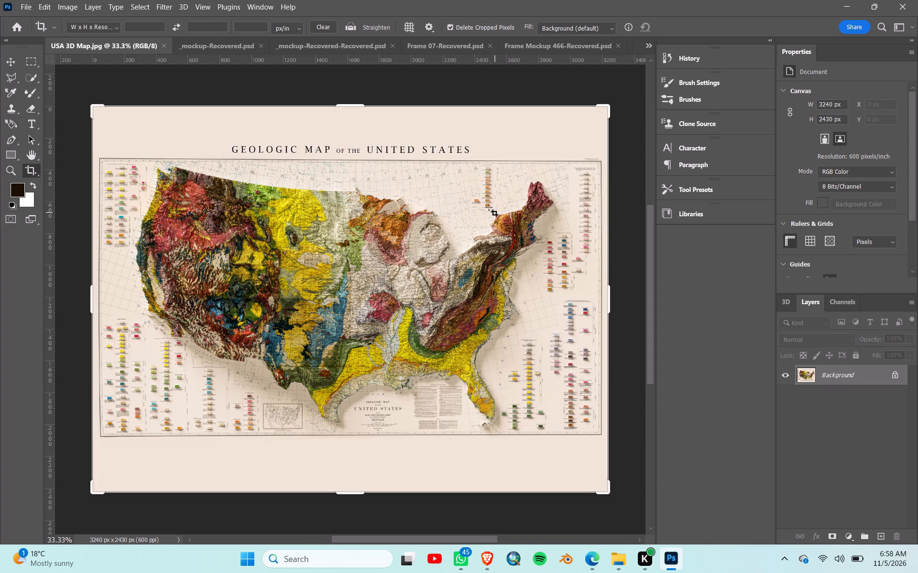
left_click(476, 214)
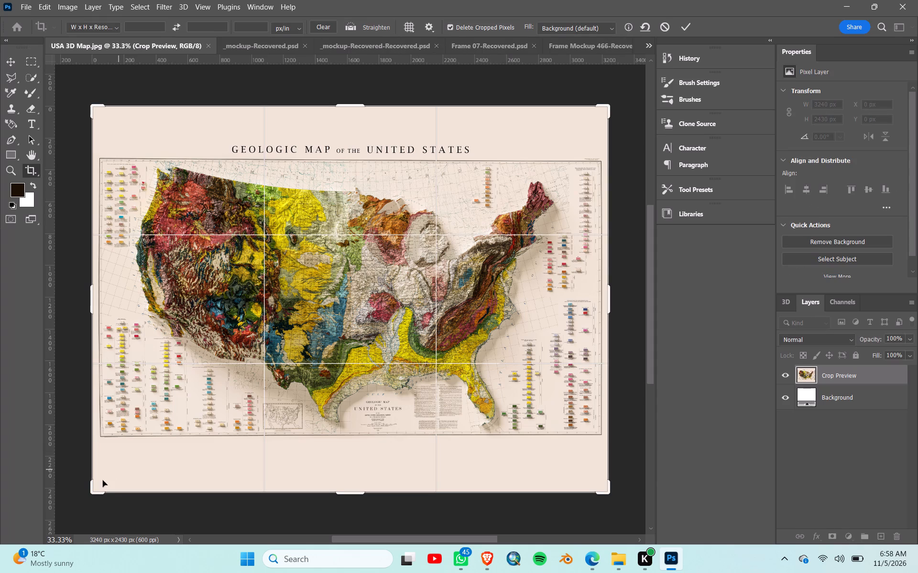
left_click(298, 25)
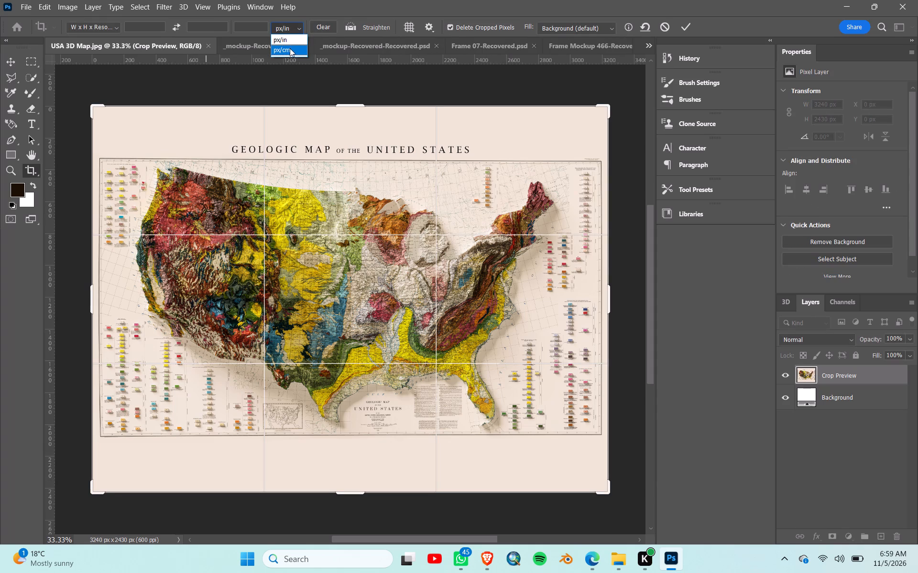
left_click(297, 26)
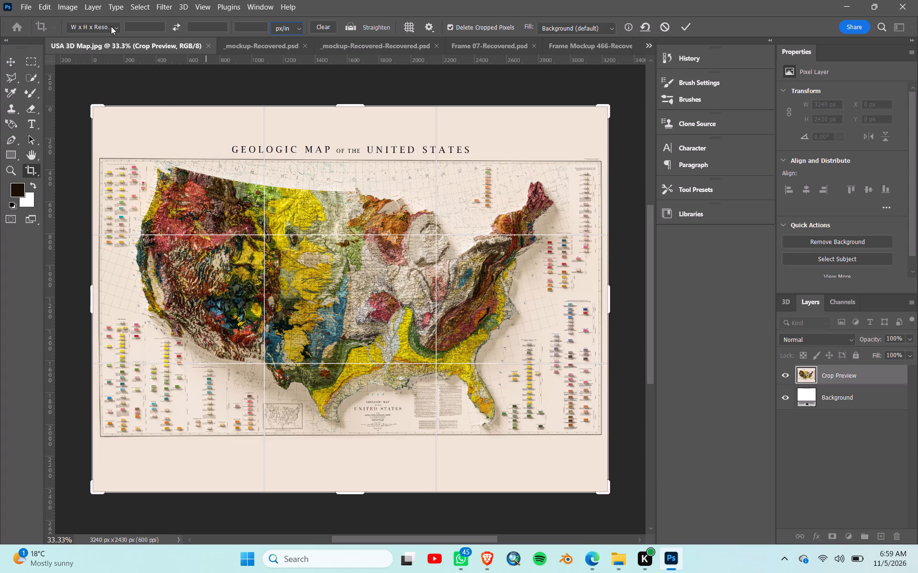
left_click(111, 26)
left_click(119, 74)
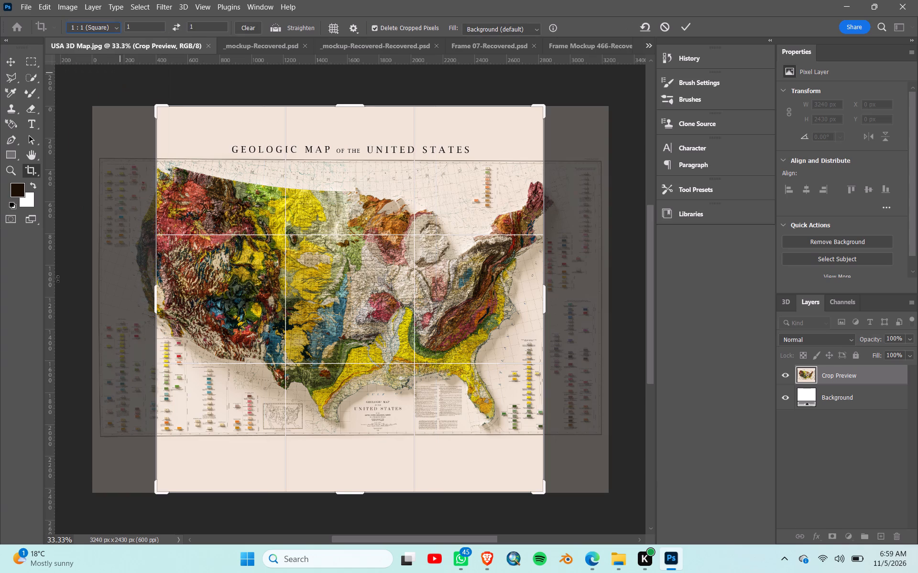
left_click_drag(155, 489, 212, 463)
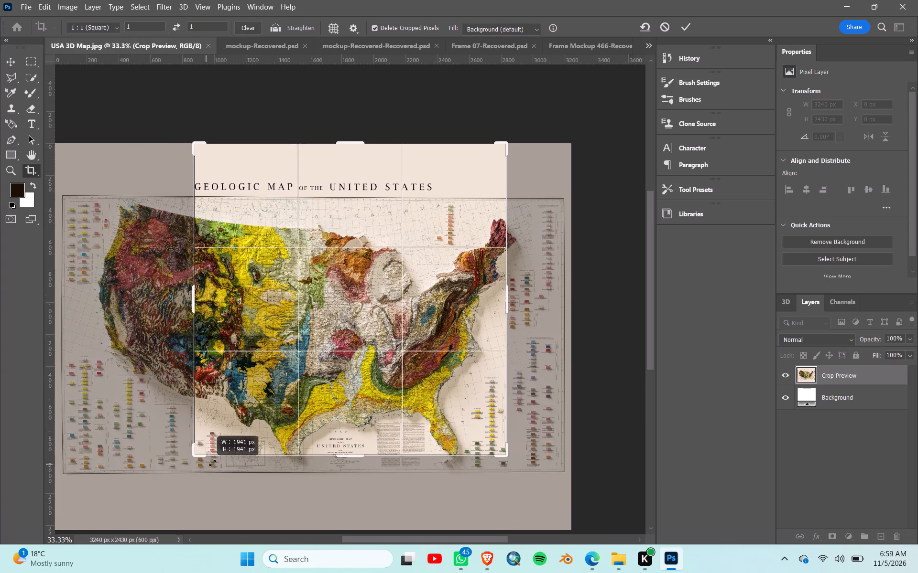
left_click_drag(212, 463, 275, 433)
left_click_drag(378, 308, 426, 278)
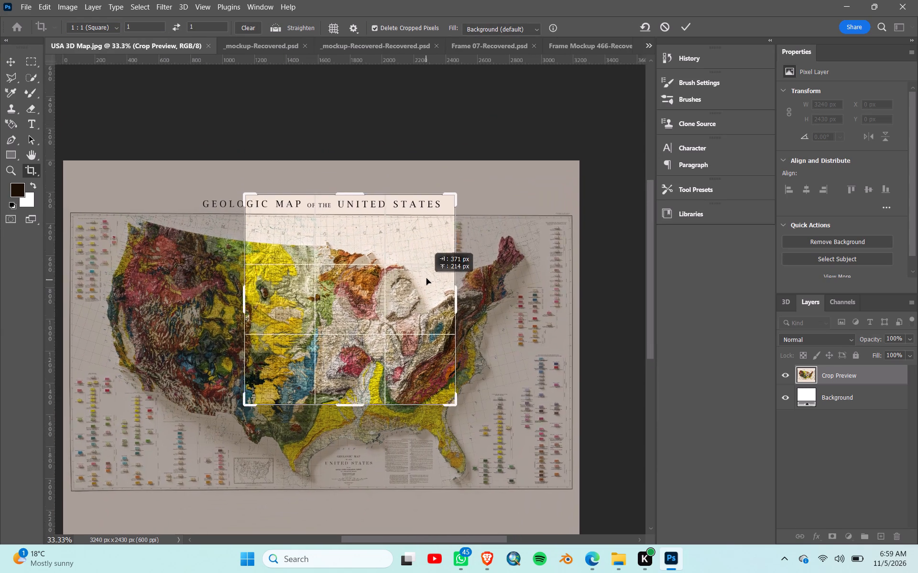
left_click_drag(426, 278, 328, 265)
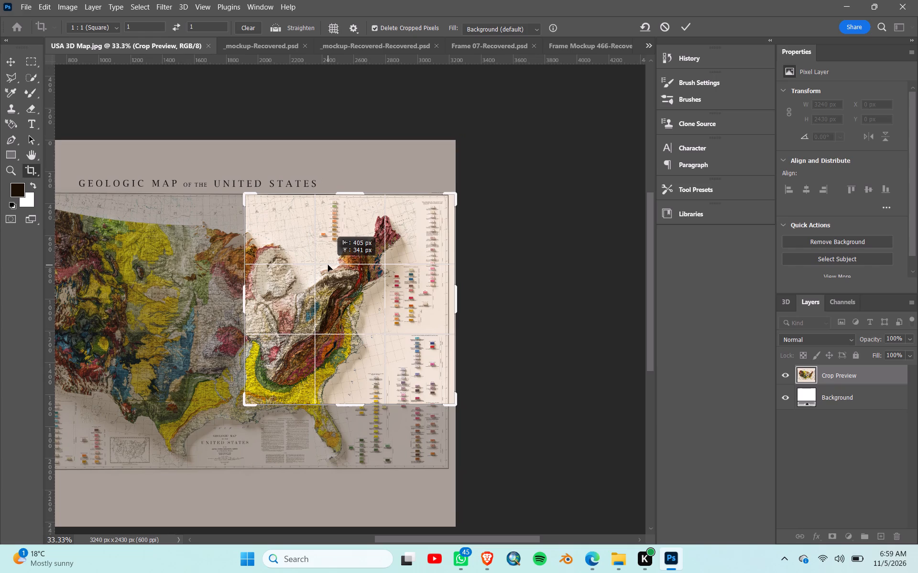
left_click_drag(328, 265, 328, 269)
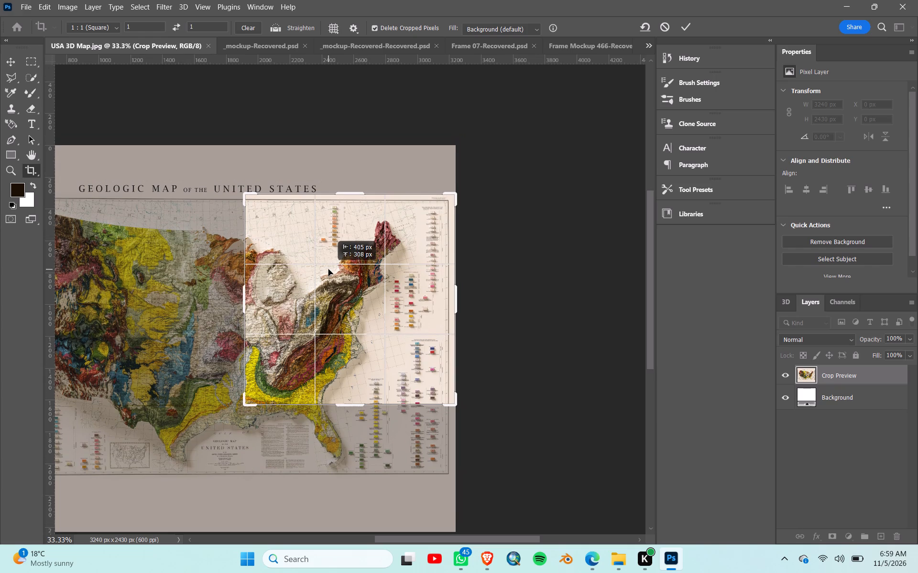
left_click_drag(328, 269, 328, 270)
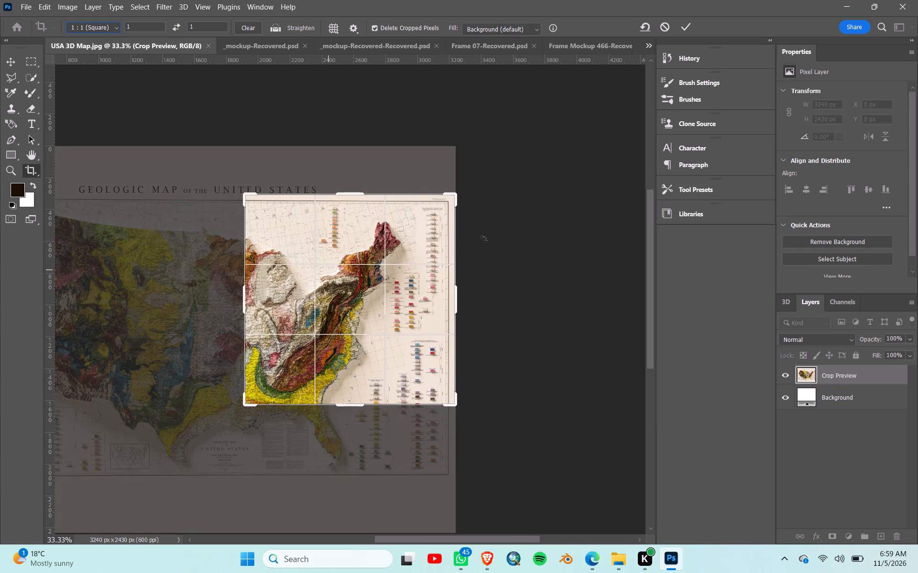
left_click_drag(458, 196, 450, 201)
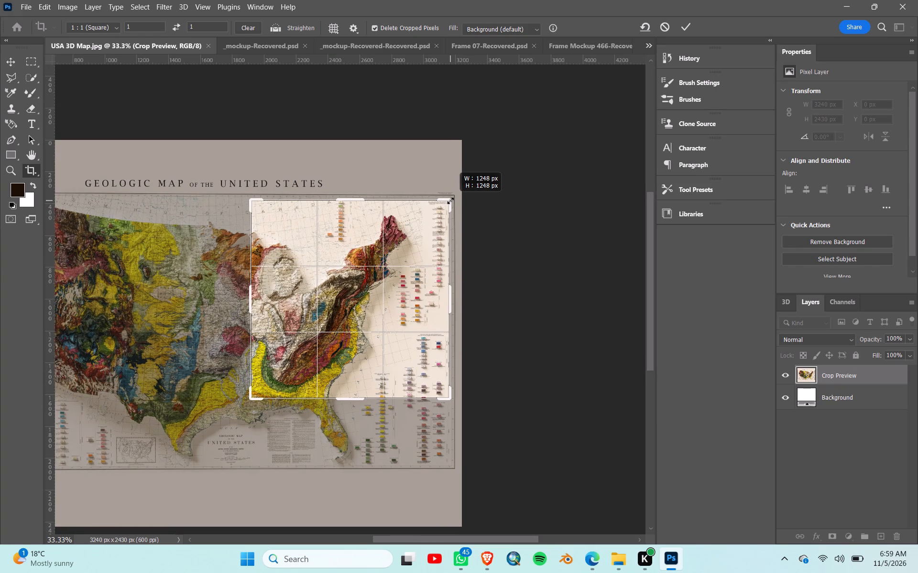
left_click_drag(450, 201, 452, 198)
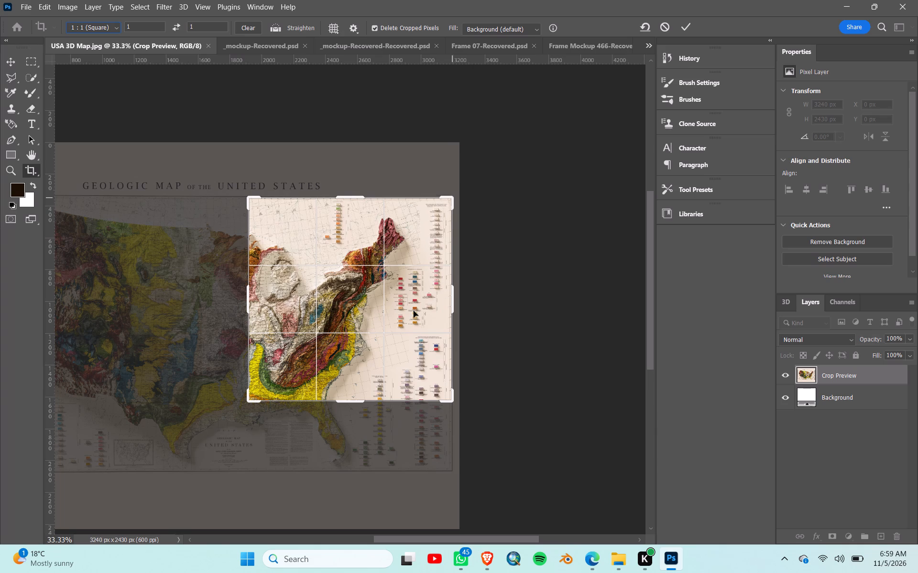
Extend the square crop southwest over the Gulf coast to about 1414 x 1414 px and apply it.
key("ctrl+equal")
key("ctrl+equal")
key("ctrl+equal")
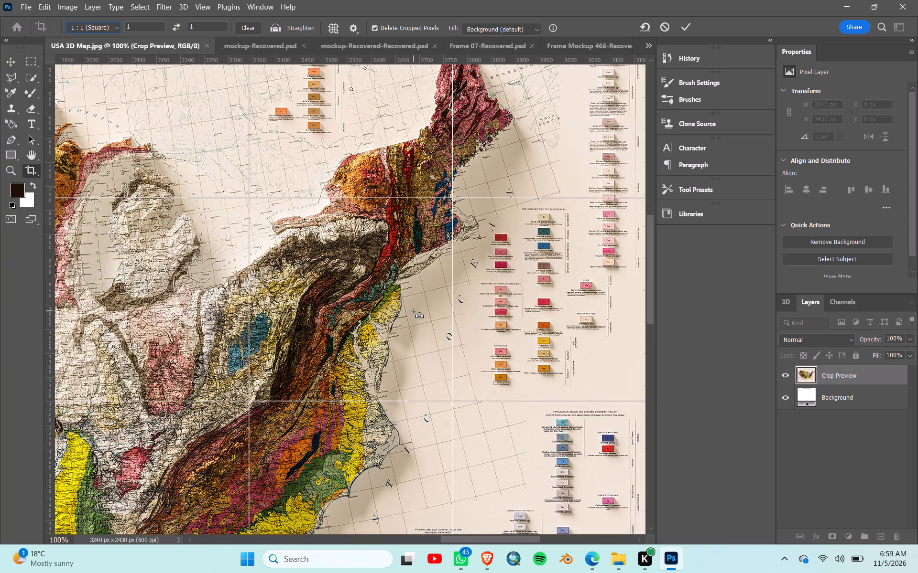
key("ctrl+minus")
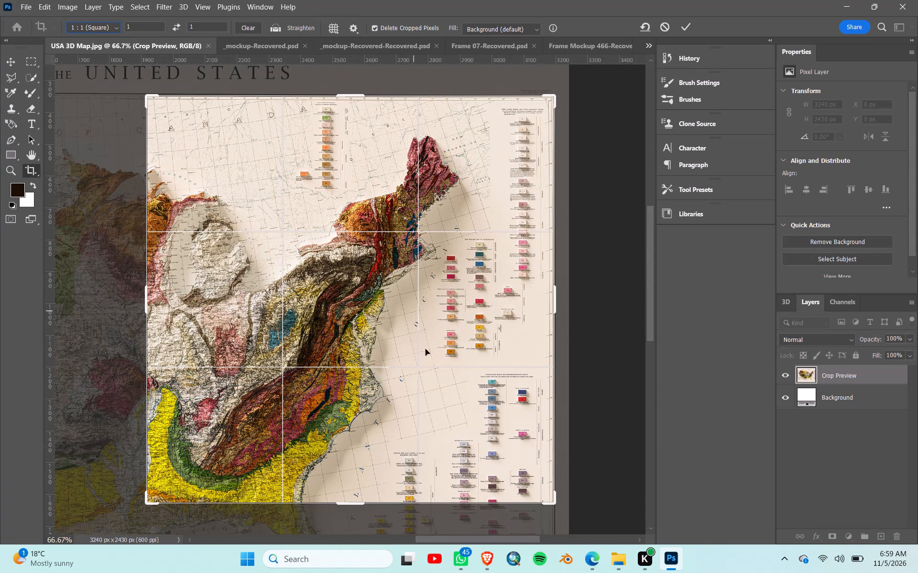
scroll(435, 338, "down", 2)
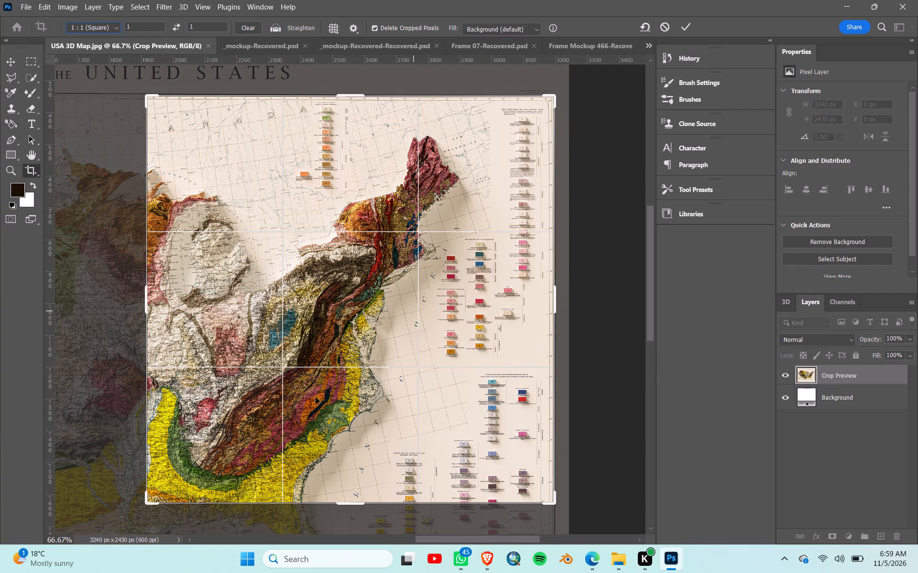
scroll(596, 356, "down", 3)
scroll(618, 320, "down", 3)
left_click_drag(652, 284, 662, 349)
left_click_drag(144, 279, 139, 286)
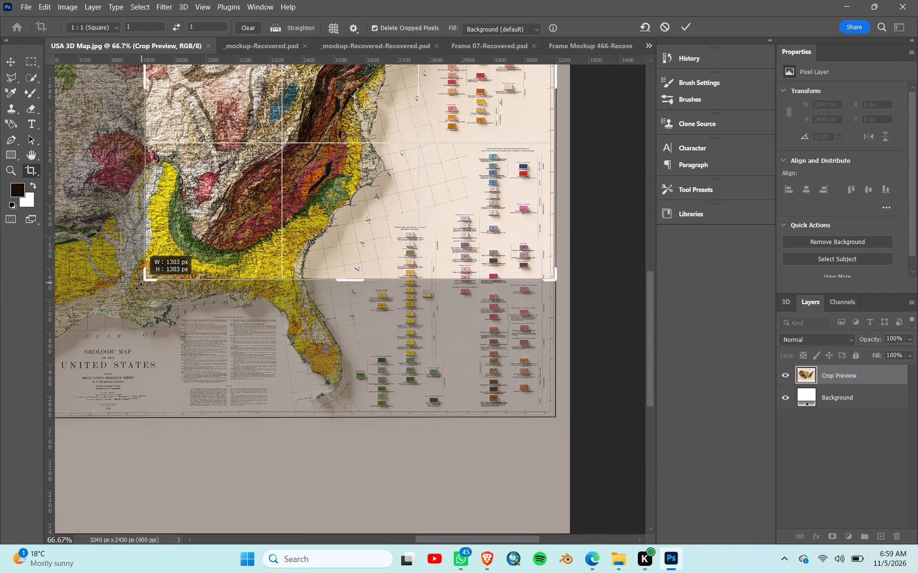
left_click_drag(139, 286, 121, 311)
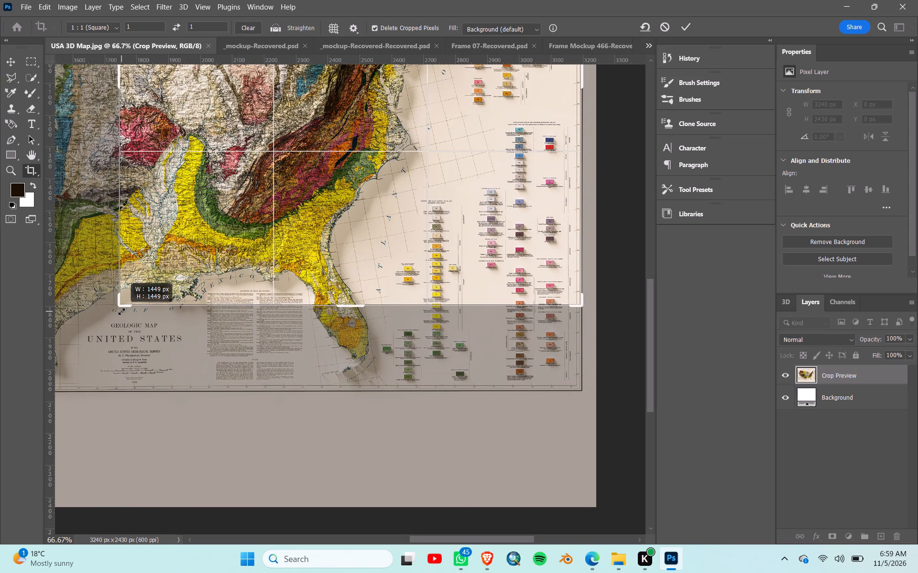
left_click_drag(121, 311, 140, 290)
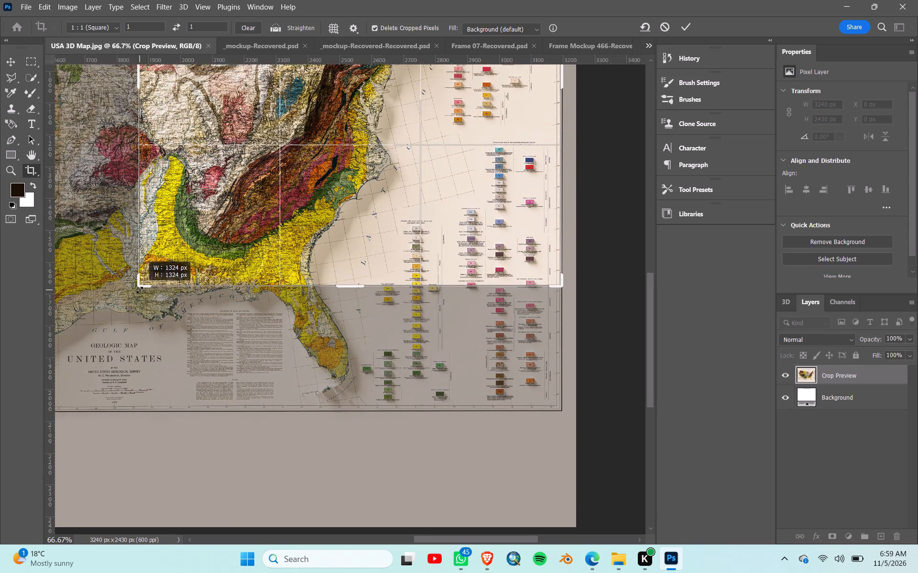
left_click_drag(140, 290, 123, 304)
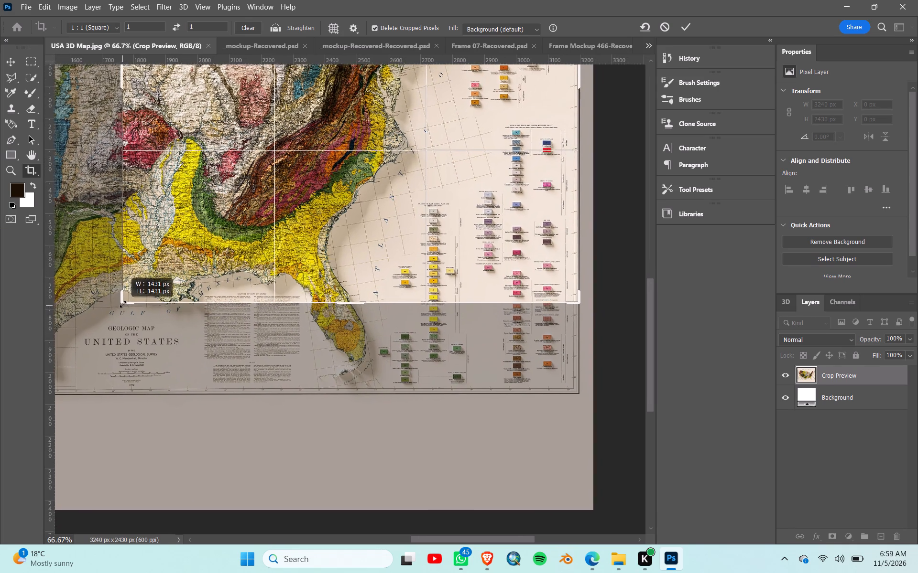
left_click_drag(123, 304, 124, 303)
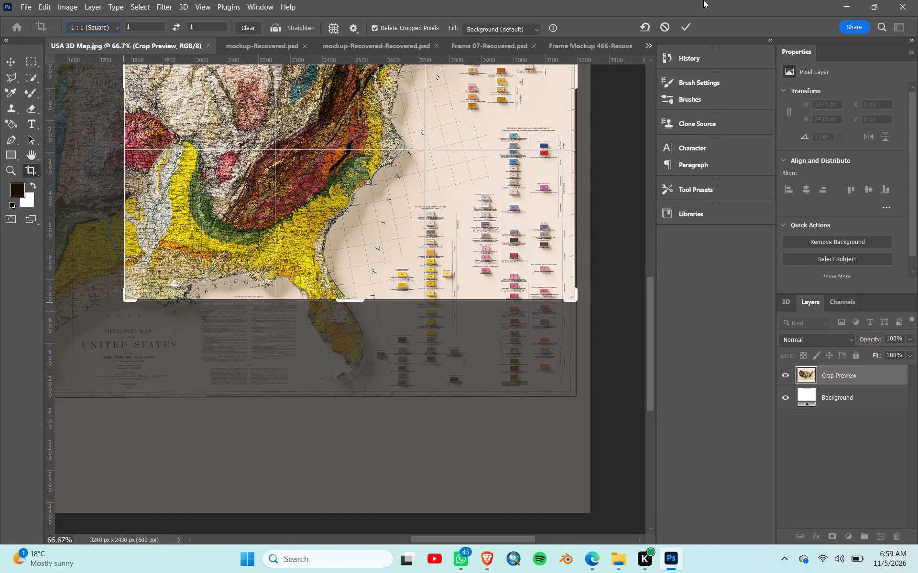
left_click(681, 31)
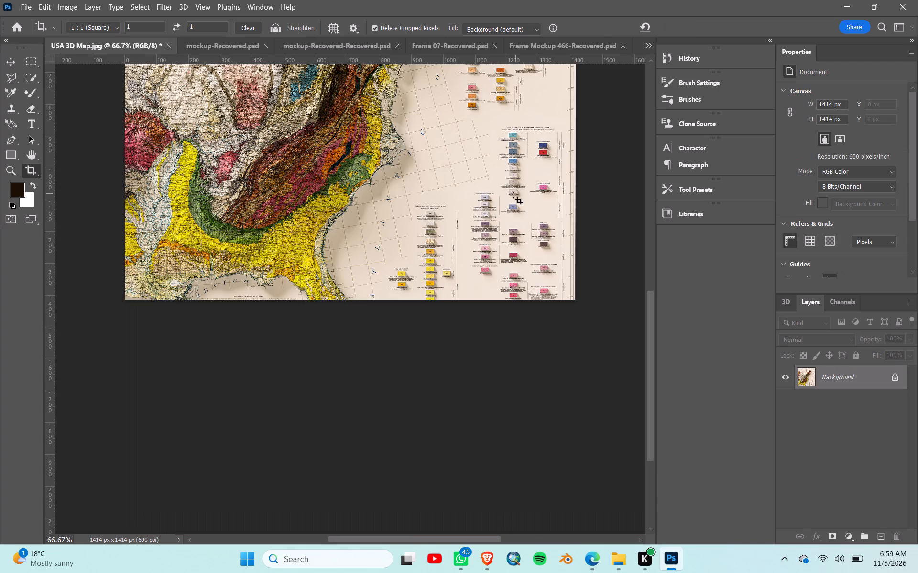
Check the cropped map from top to bottom and open the Export As settings for it.
scroll(439, 234, "up", 11)
scroll(462, 199, "up", 11)
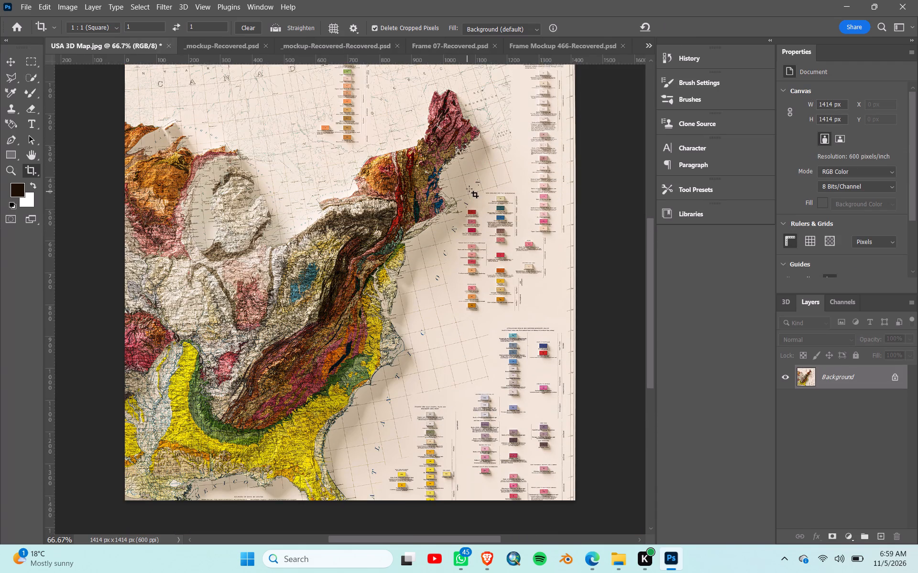
scroll(471, 185, "up", 5)
scroll(473, 181, "down", 3)
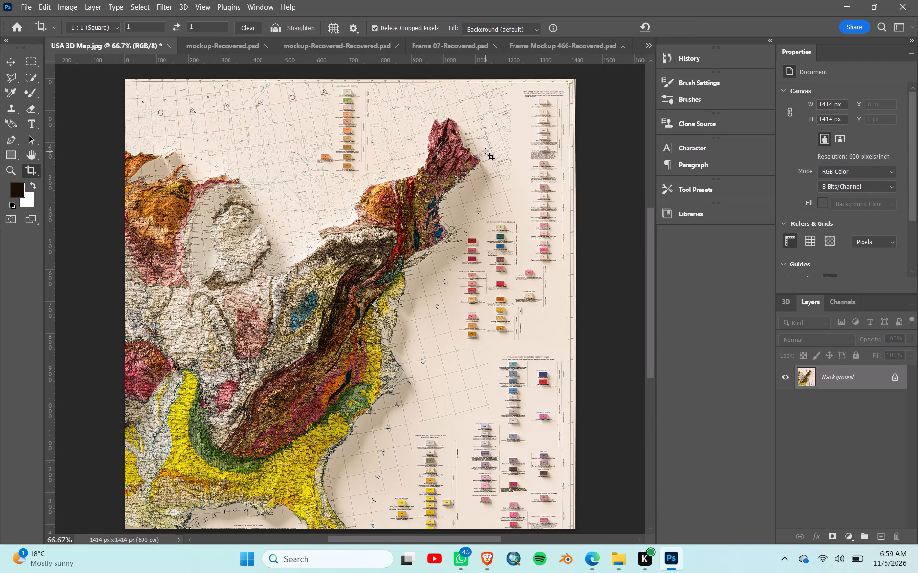
left_click(27, 9)
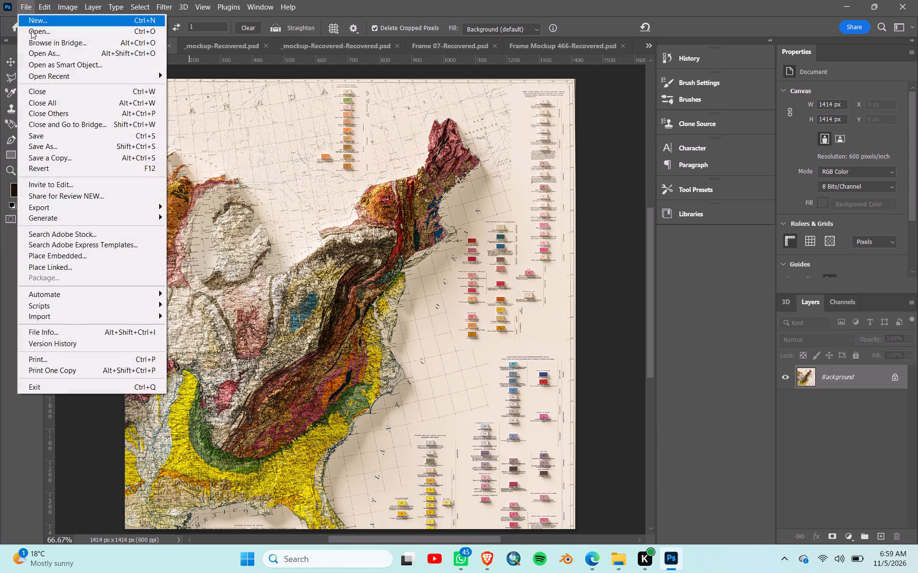
left_click(201, 217)
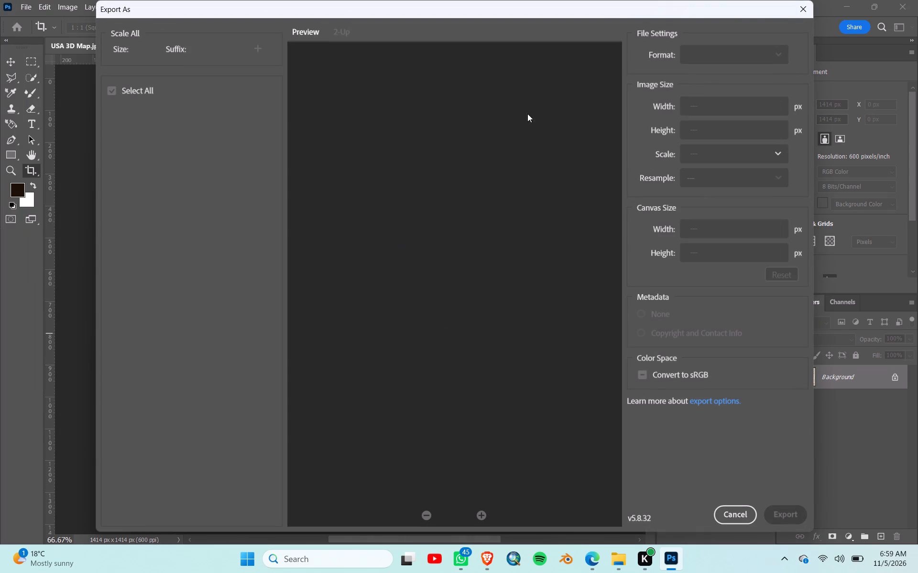
Switch to File Explorer and copy the file name of USA 3D Map.jpg in the LANDSCAPE folder.
left_click(622, 554)
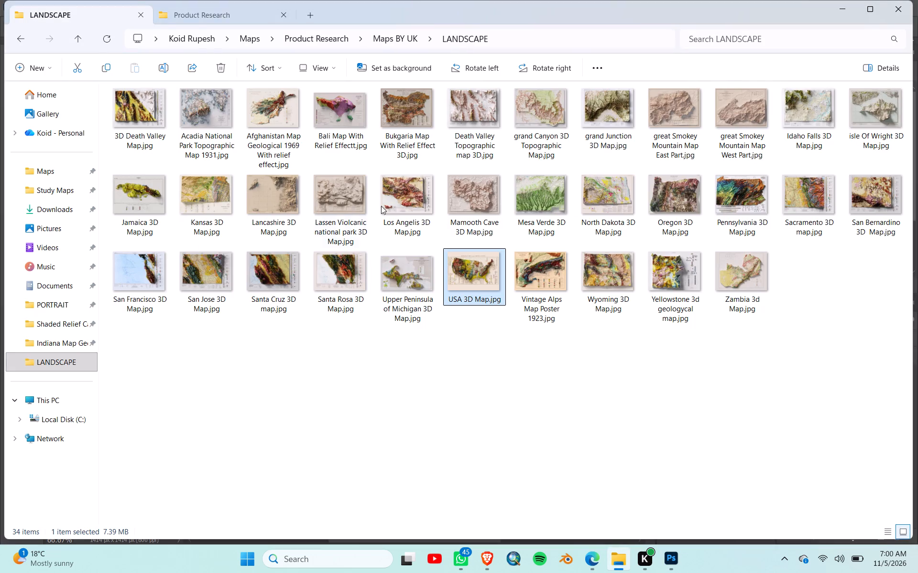
left_click(161, 72)
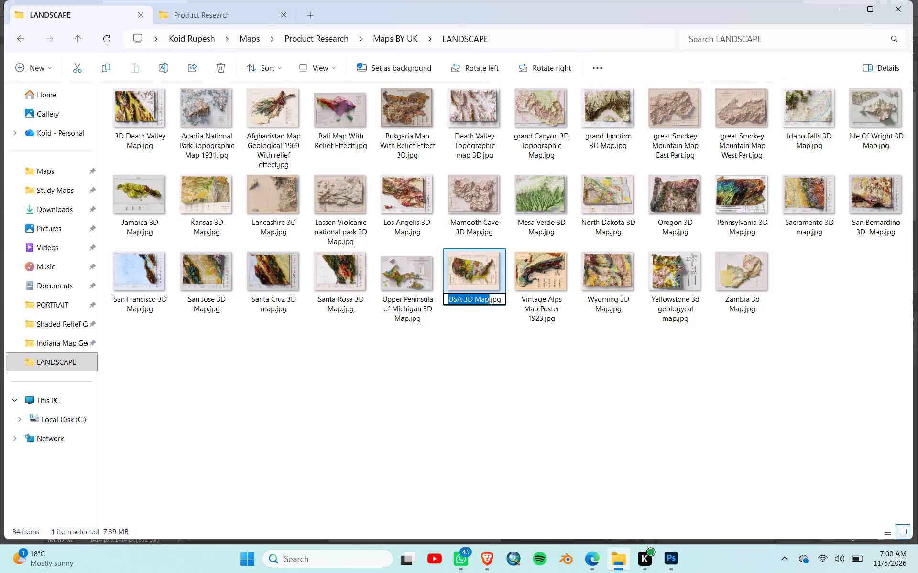
right_click(466, 301)
left_click(492, 341)
Open the PORTRAIT folder of Maps BY UK in a new File Explorer tab.
left_click(307, 9)
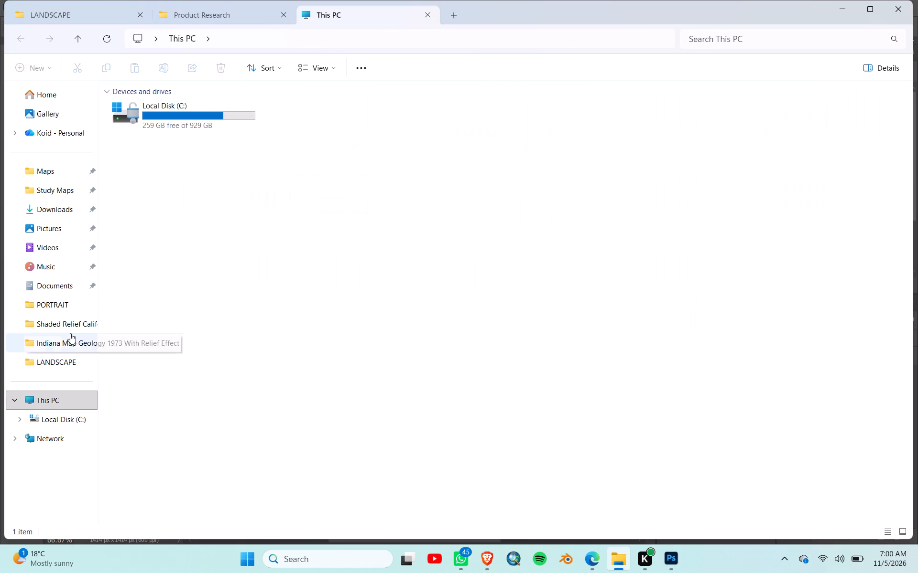
left_click(76, 298)
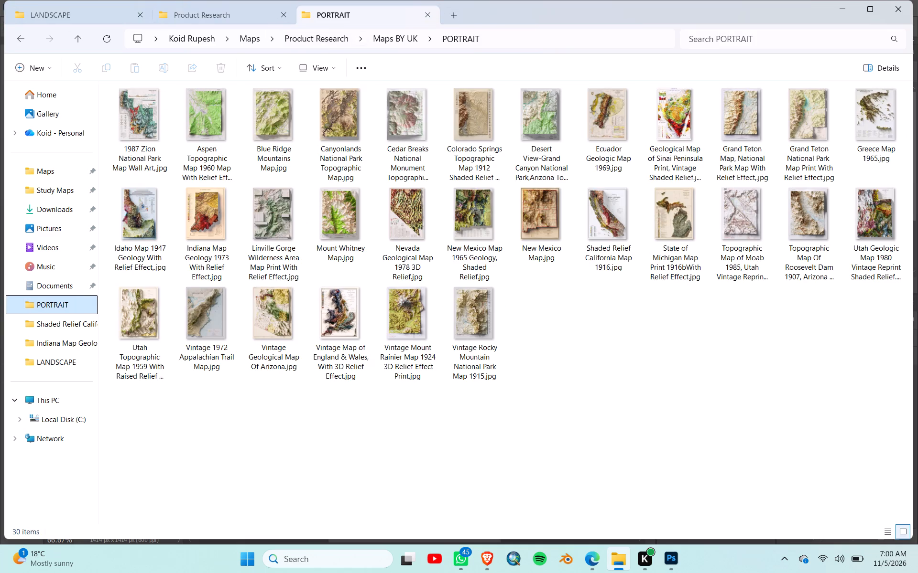
Create a new folder named Landscape in the Product Research folder and open it.
left_click(321, 41)
right_click(529, 284)
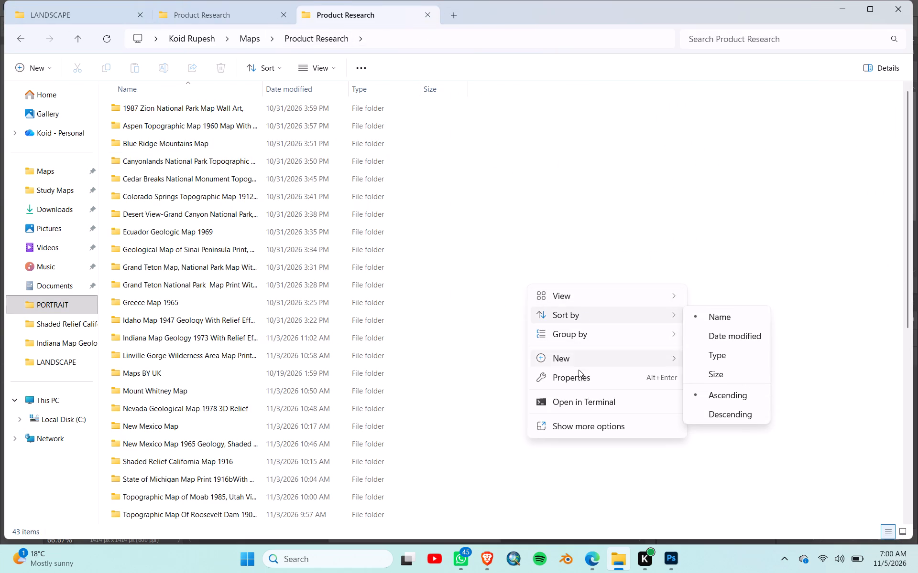
left_click(708, 145)
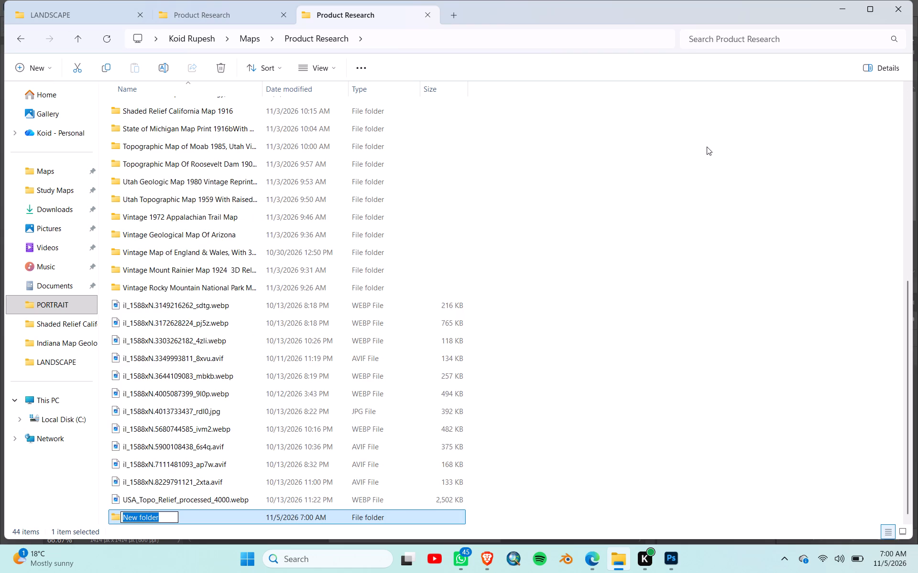
key("l")
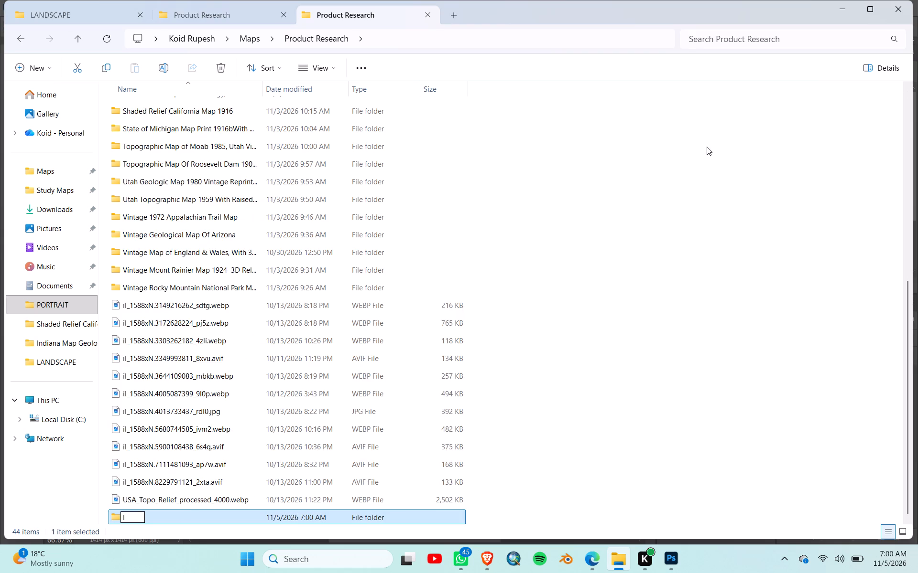
key("BackSpace")
key("shift+l")
type("andscape")
right_click(745, 138)
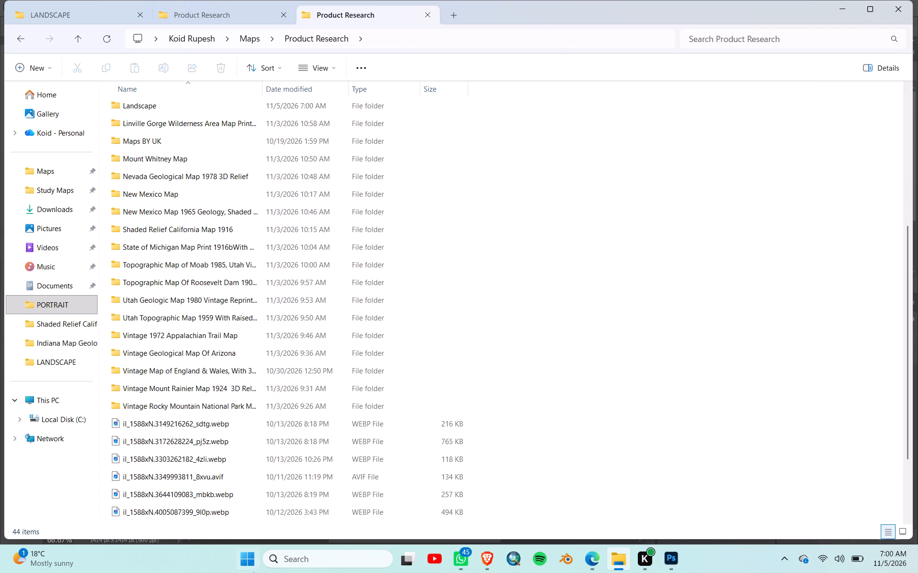
left_click(598, 278)
scroll(236, 266, "up", 2)
double_click(192, 286)
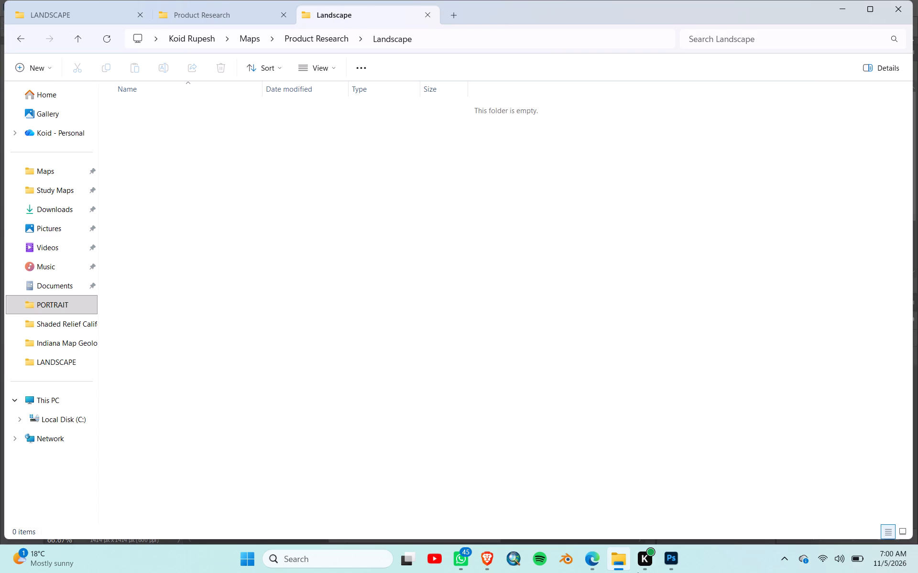
Switch to Photoshop and export the cropped map as a quality 7 JPG named USA 3D Map.jpg into the new Landscape folder.
left_click(675, 567)
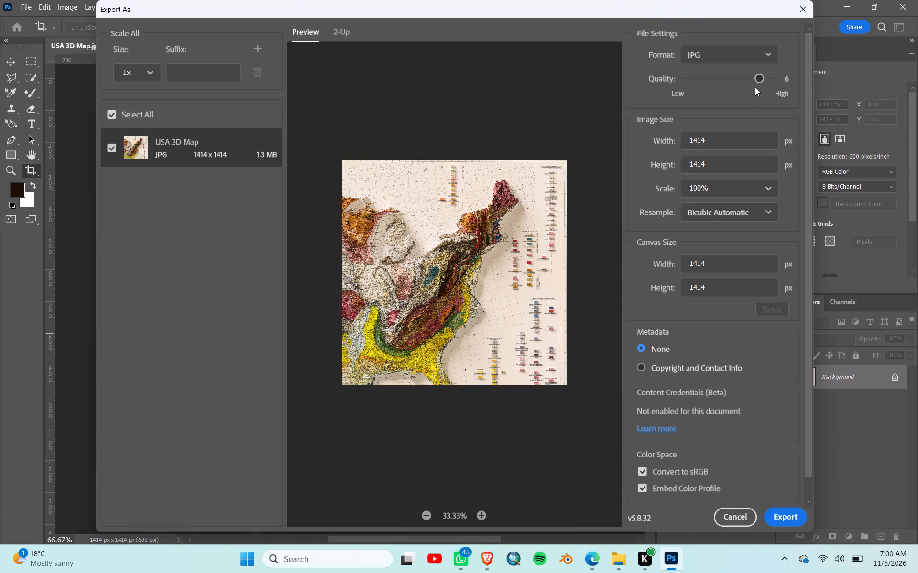
left_click_drag(758, 77, 792, 79)
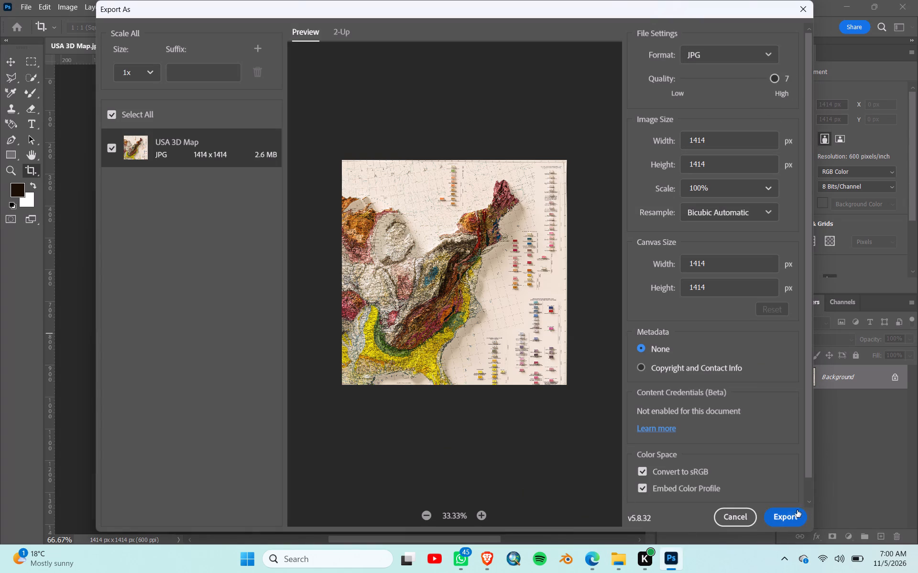
left_click(790, 515)
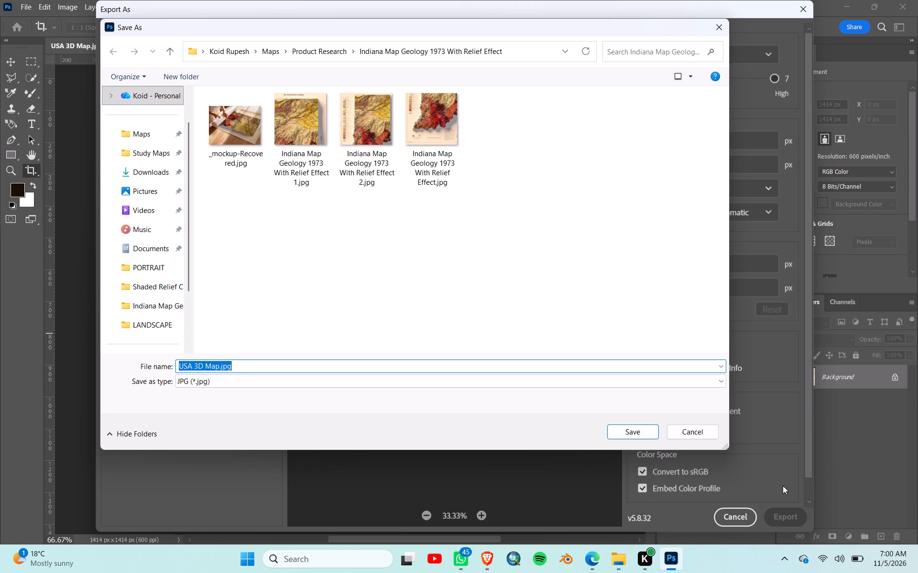
left_click(339, 53)
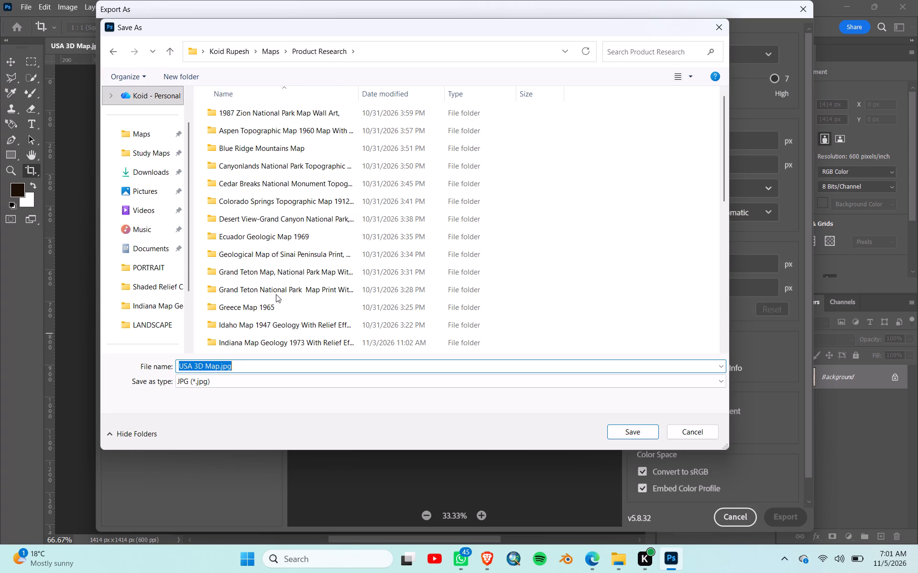
scroll(350, 210, "down", 2)
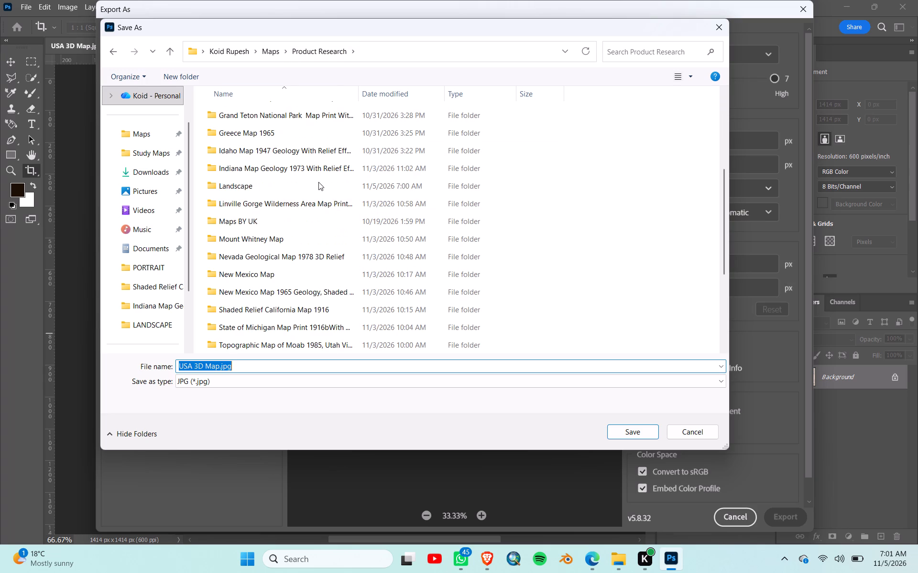
double_click(318, 182)
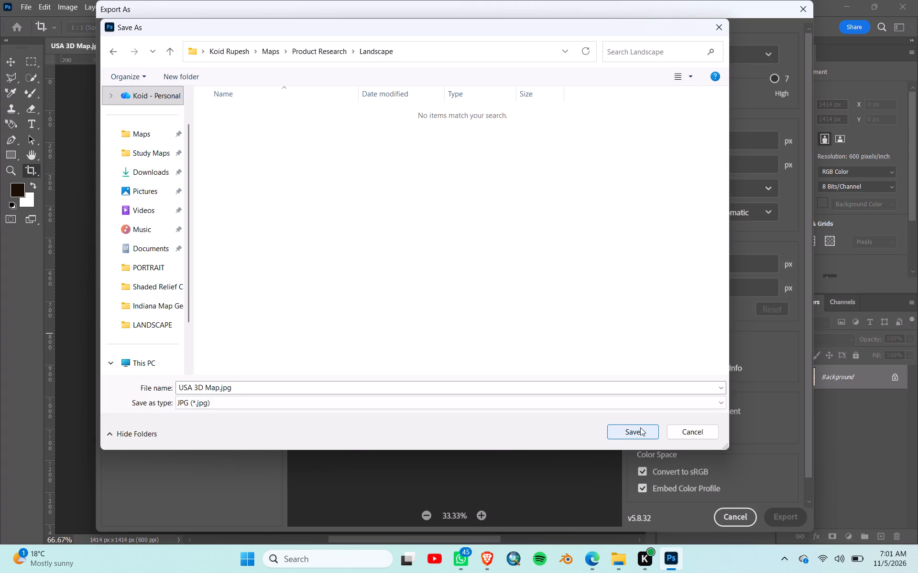
left_click(640, 427)
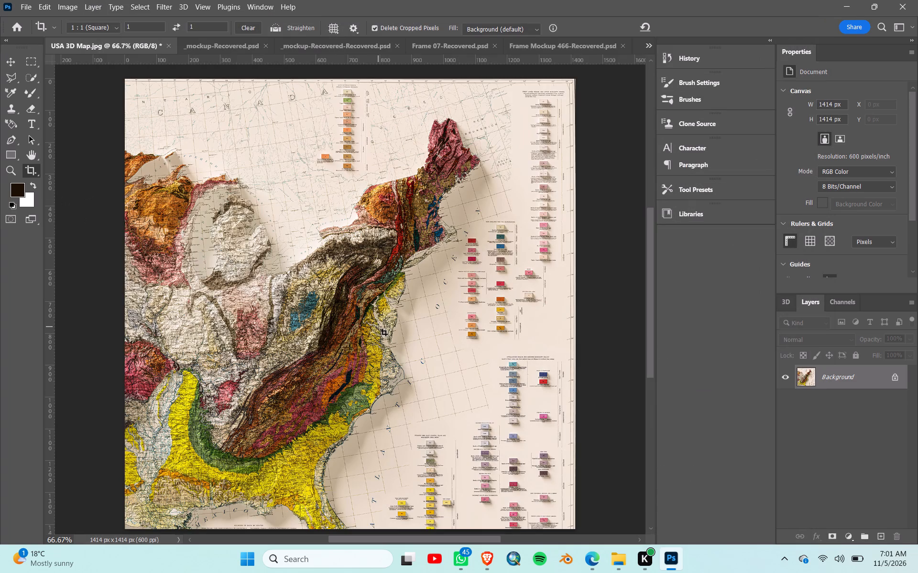
Undo the square crop of the eastern half of the map.
key("ctrl+z")
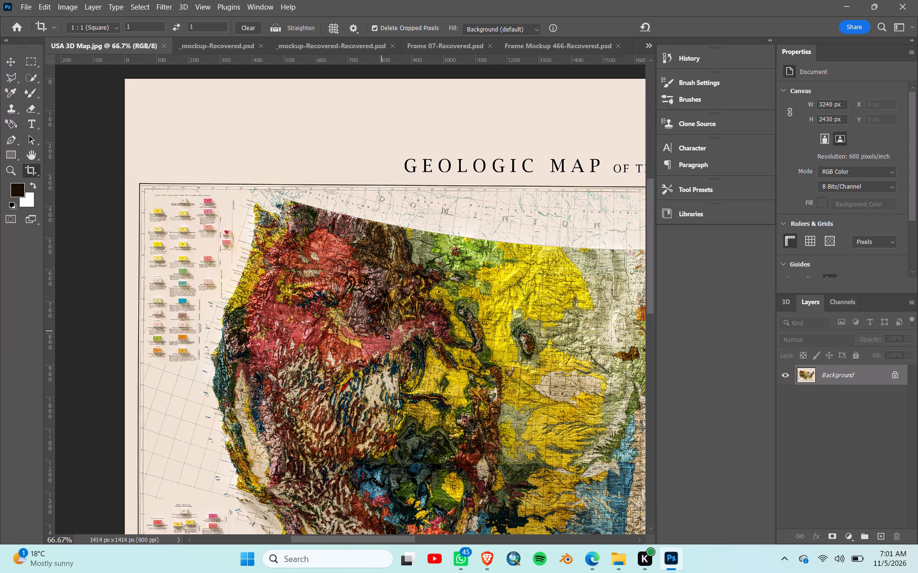
Start a new 1:1 crop, shrink it and align it with the northwest corner of the map's border.
scroll(378, 314, "down", 4)
left_click(379, 315)
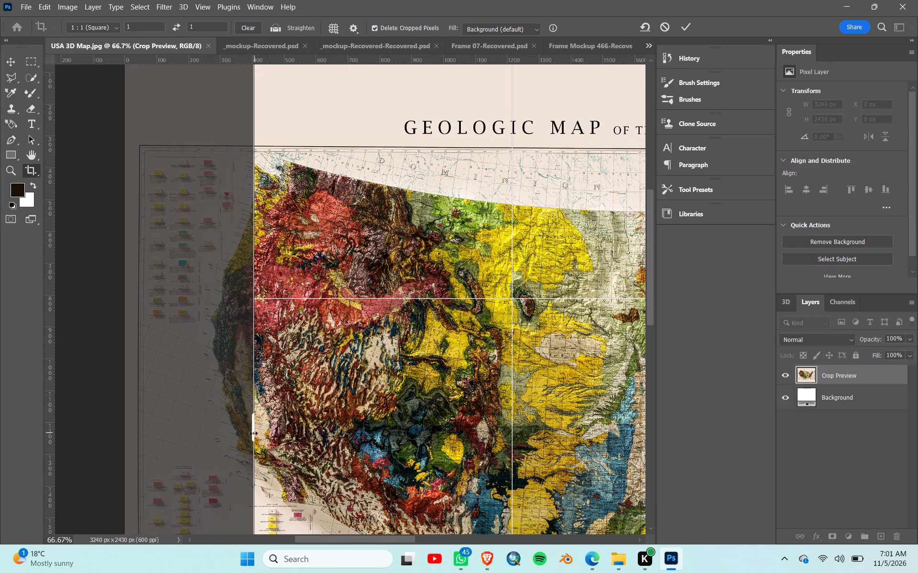
left_click_drag(253, 434, 509, 357)
left_click_drag(611, 348, 600, 341)
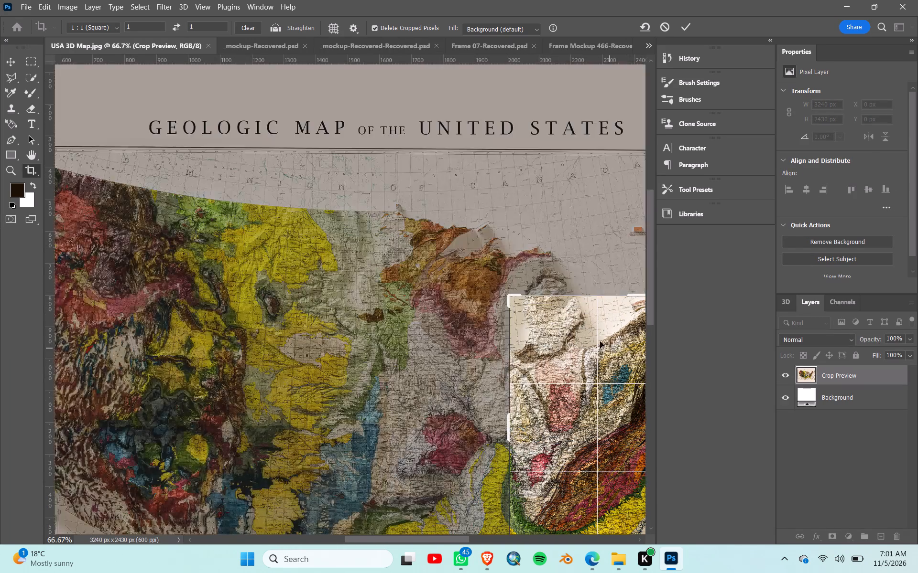
left_click_drag(600, 341, 916, 453)
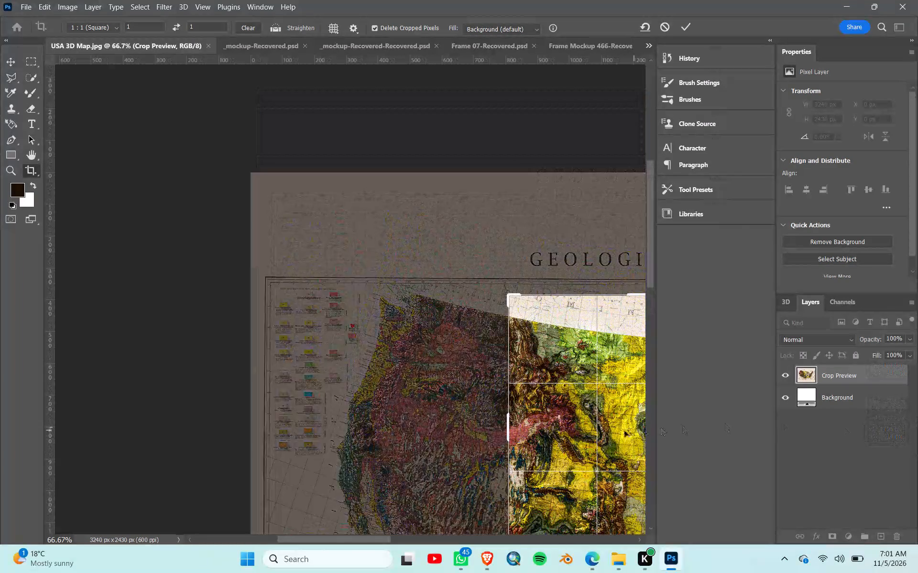
left_click(471, 396)
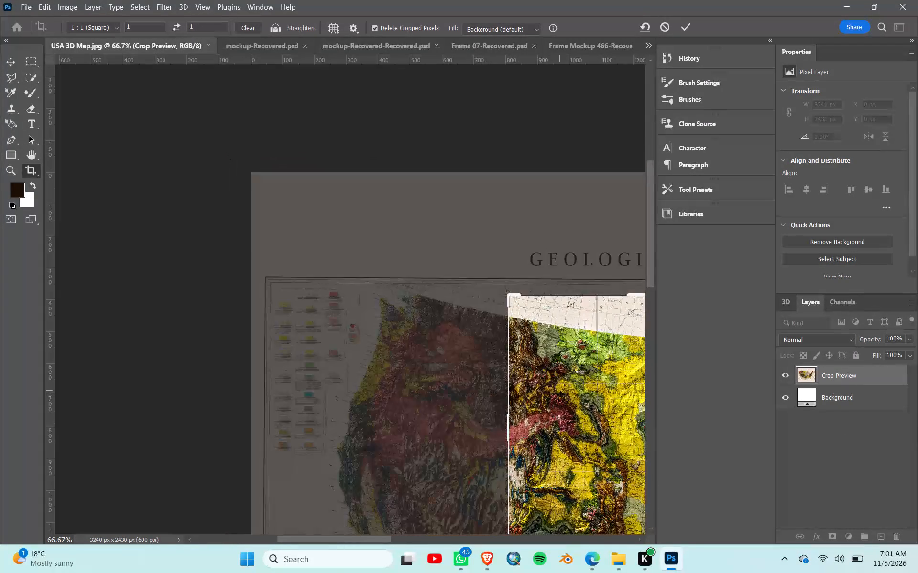
left_click_drag(561, 394, 722, 390)
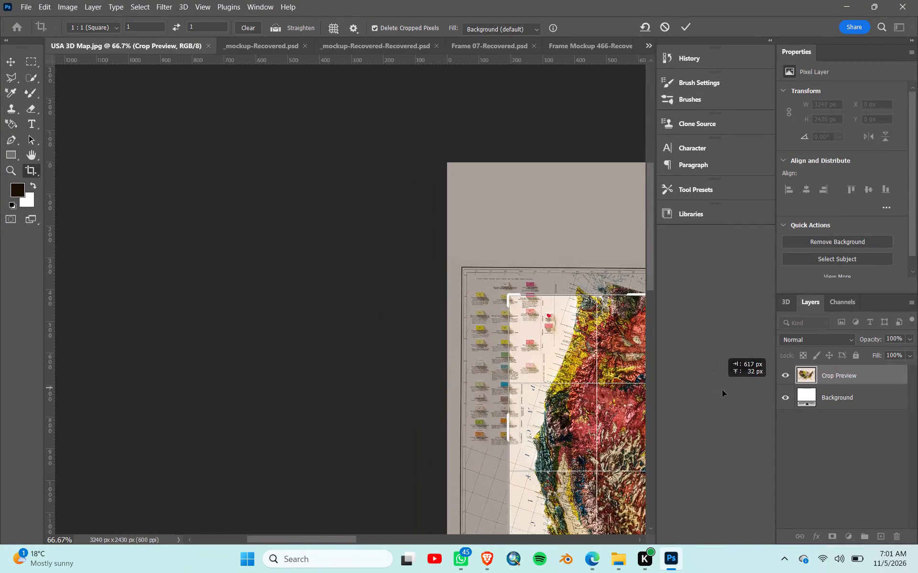
left_click_drag(722, 390, 754, 408)
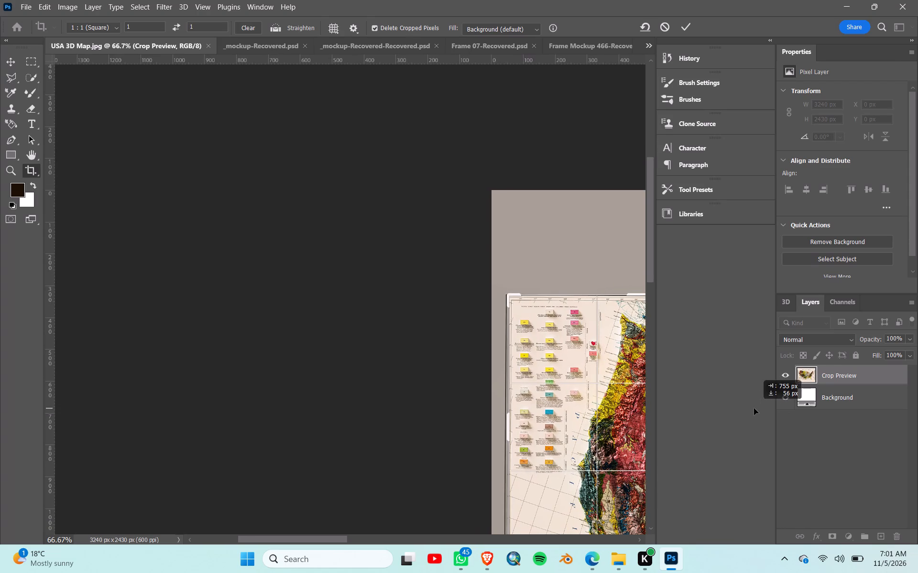
left_click_drag(754, 408, 757, 409)
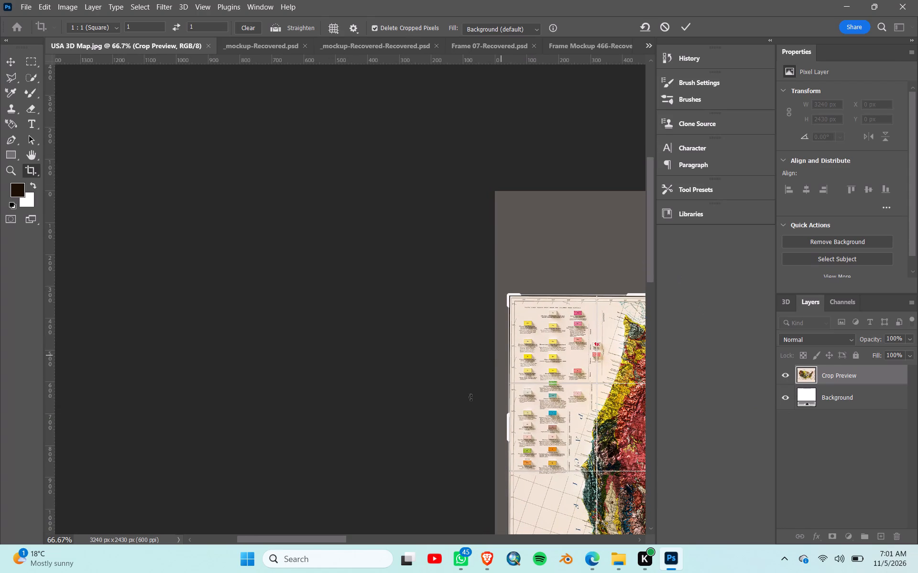
Extend the square crop southeast over the western states to about 1271 x 1271 px and apply it.
scroll(325, 539, "down", 15)
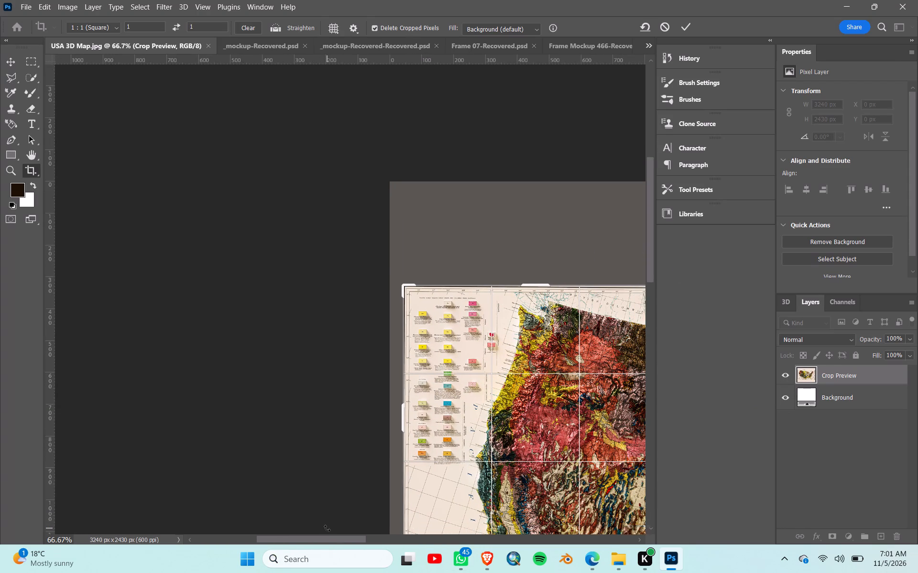
scroll(327, 528, "down", 13)
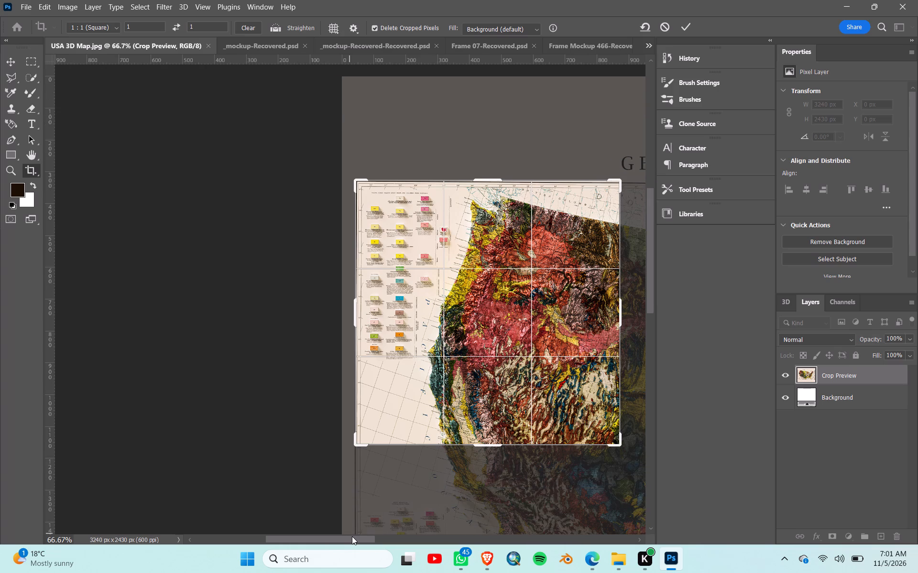
scroll(352, 536, "down", 18)
scroll(472, 467, "down", 4)
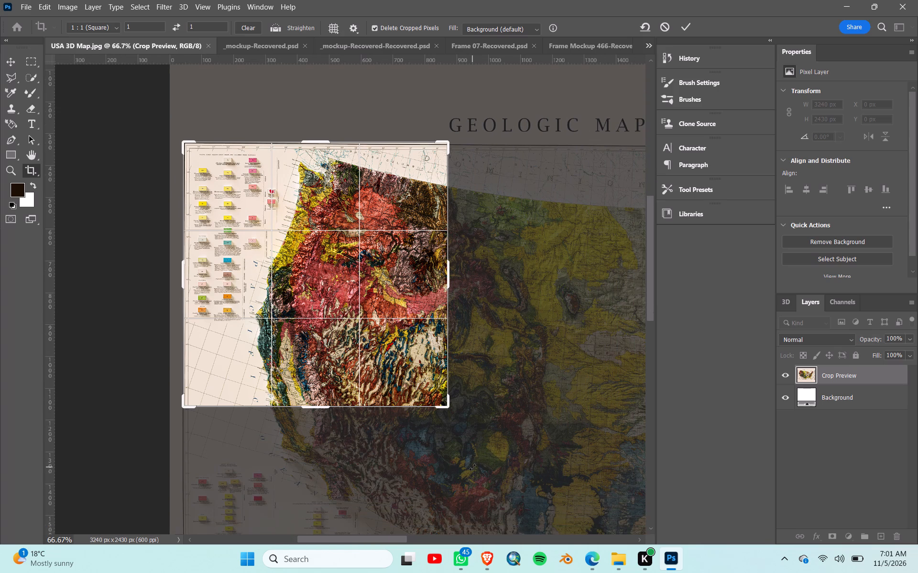
scroll(473, 466, "down", 5)
left_click_drag(448, 357, 497, 410)
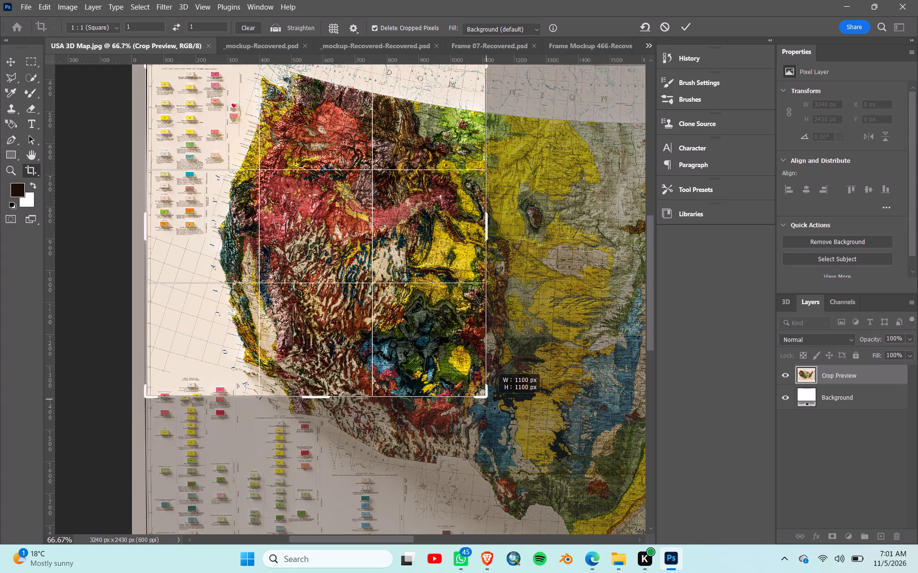
left_click_drag(497, 410, 504, 436)
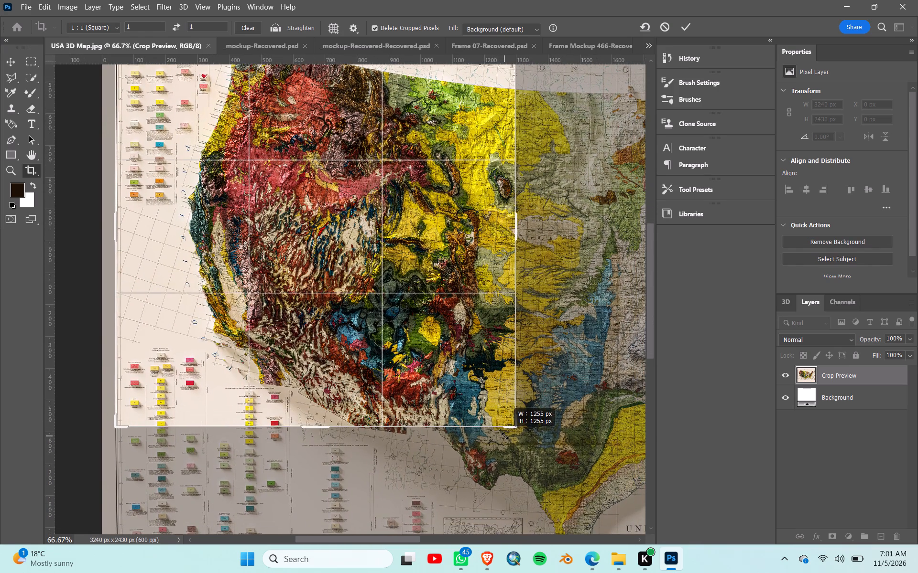
left_click_drag(504, 436, 500, 446)
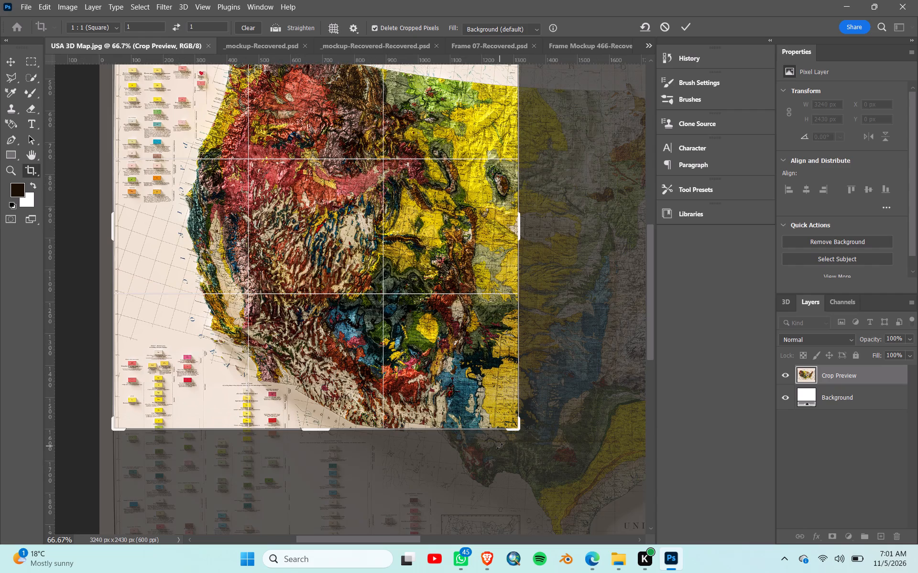
left_click(689, 30)
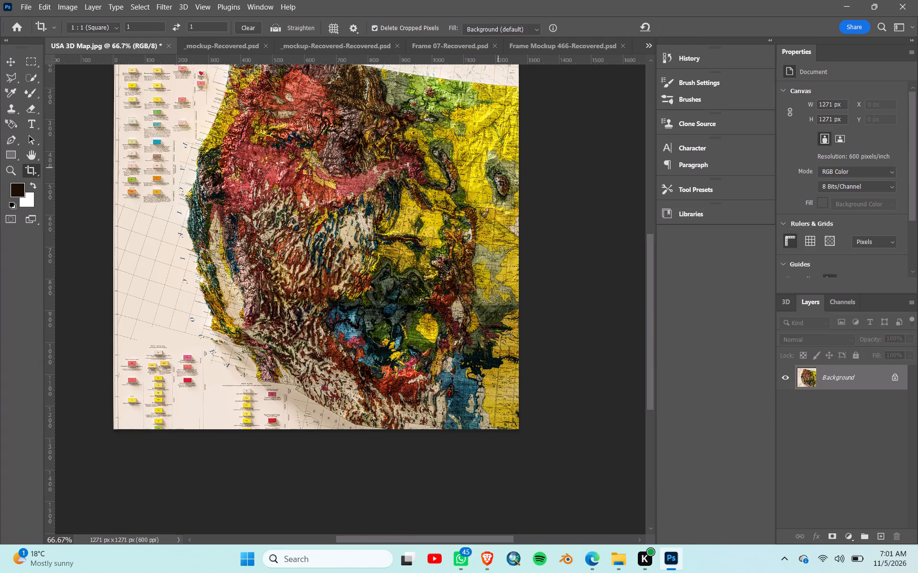
Export the square crop of the western states as a quality 7 JPG named USA 3D Map 1.jpg into the Landscape folder.
scroll(492, 212, "up", 5)
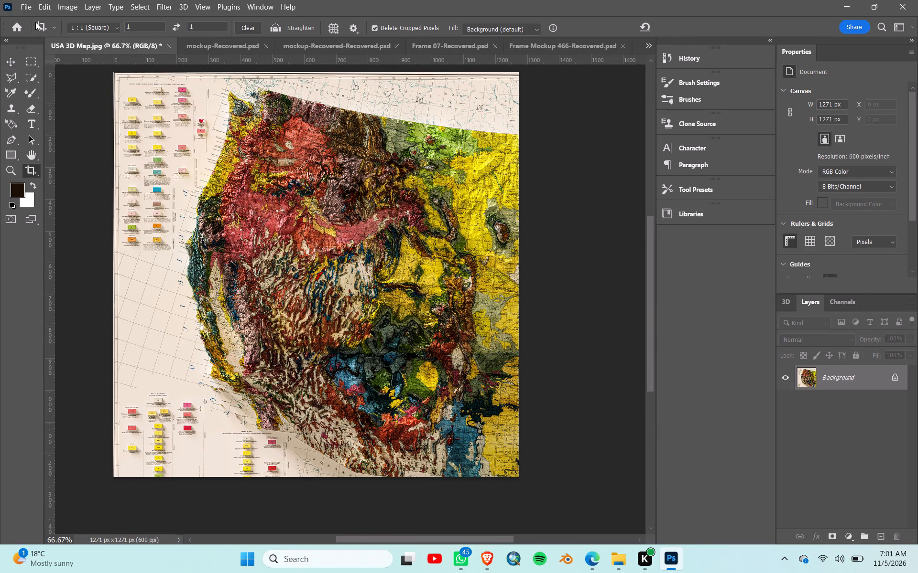
left_click(28, 3)
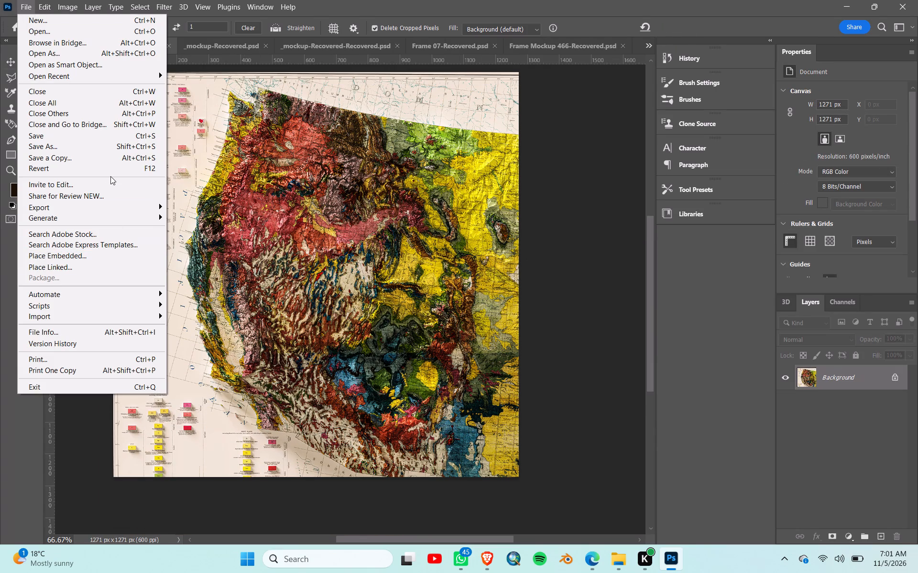
left_click(255, 215)
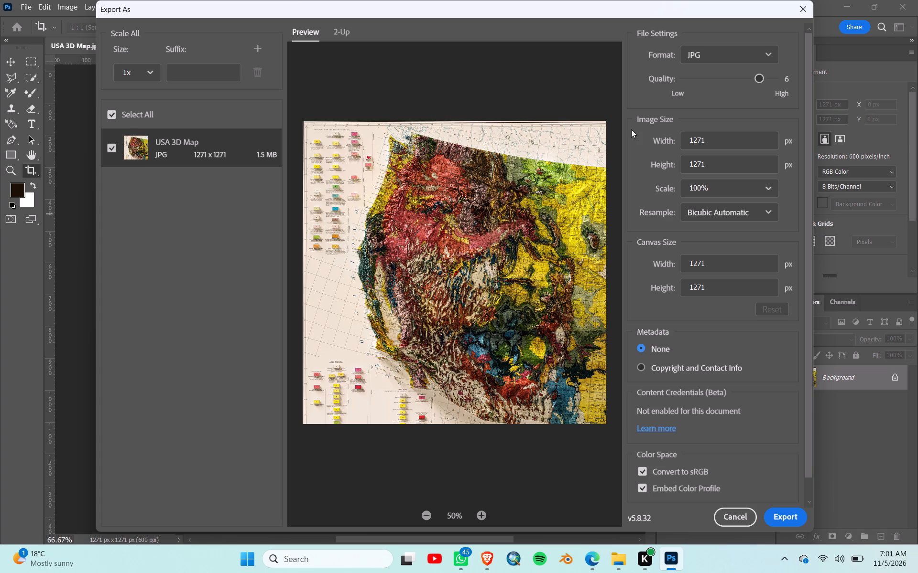
left_click_drag(759, 80, 787, 80)
left_click(795, 514)
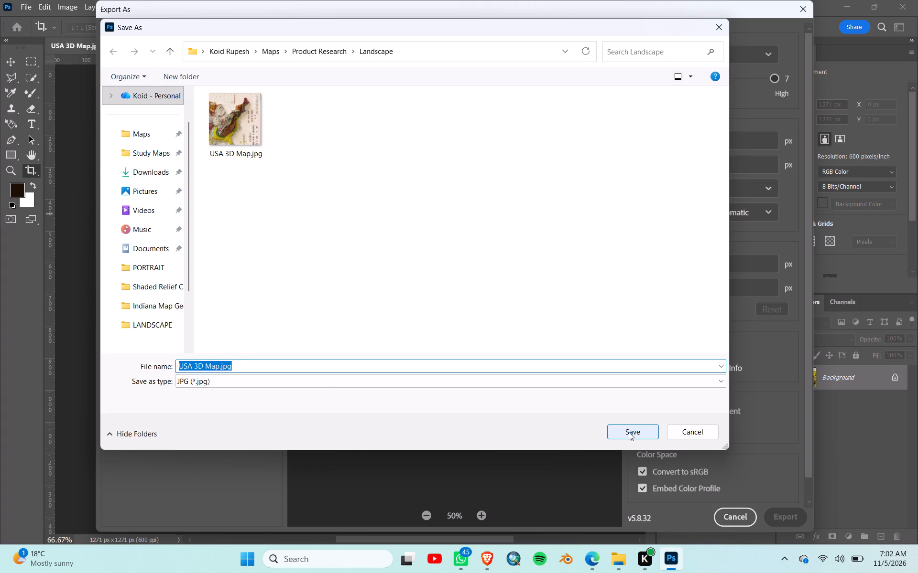
left_click(629, 432)
left_click(525, 275)
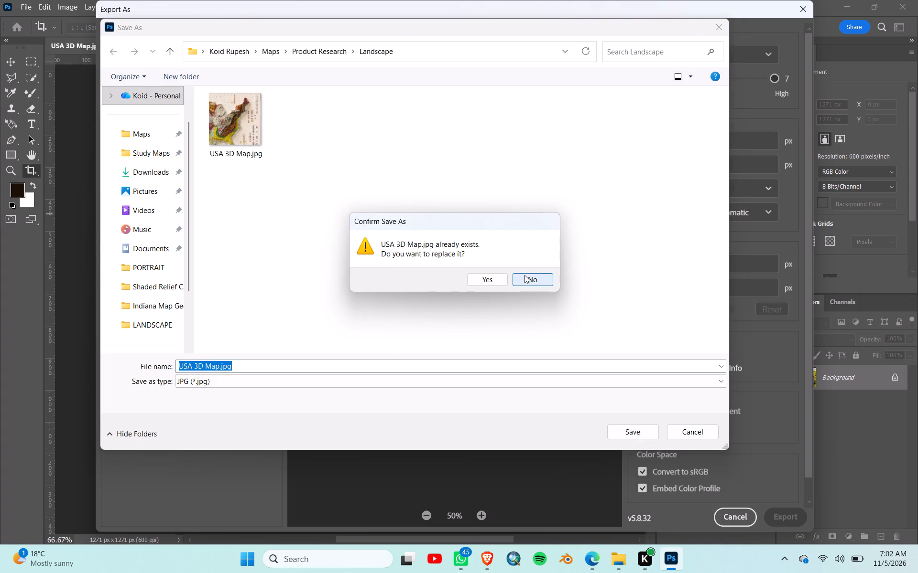
left_click(219, 366)
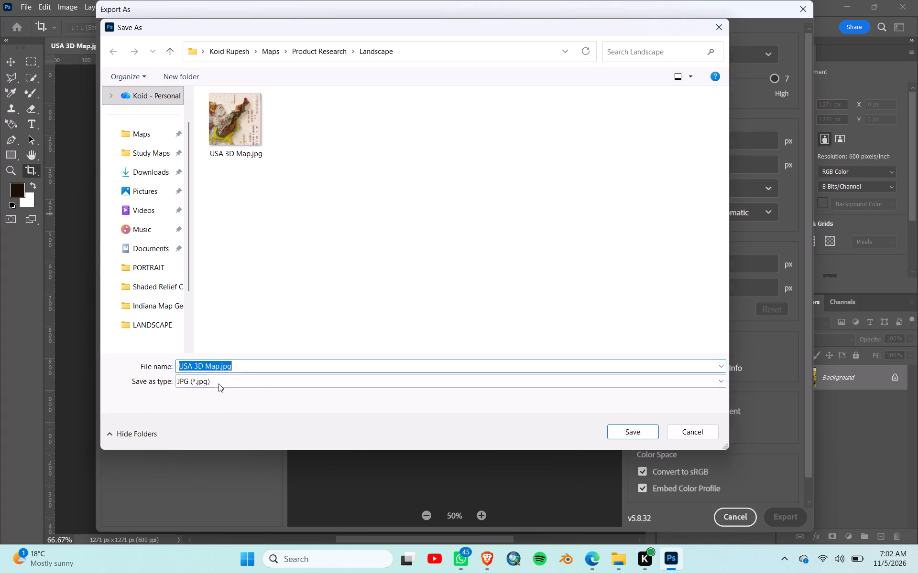
left_click(219, 369)
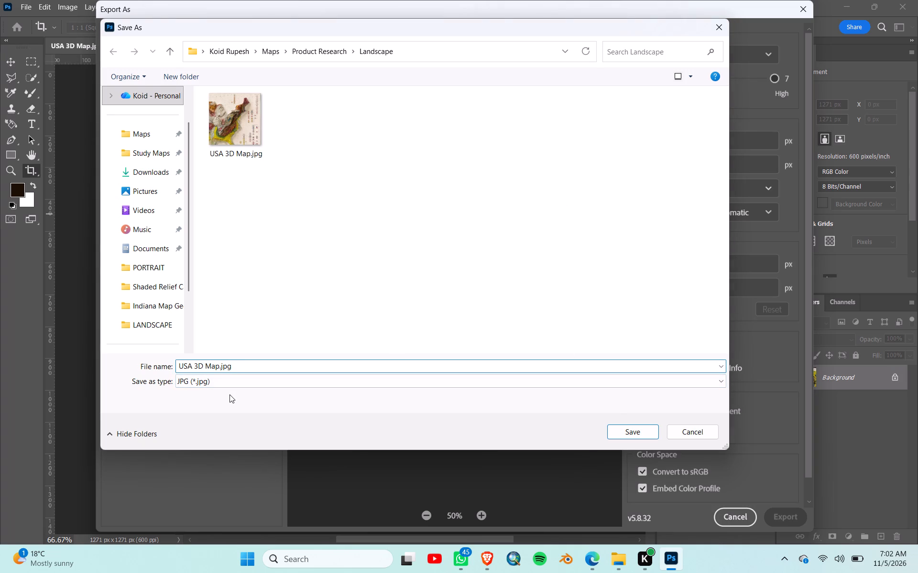
key("space")
key("1")
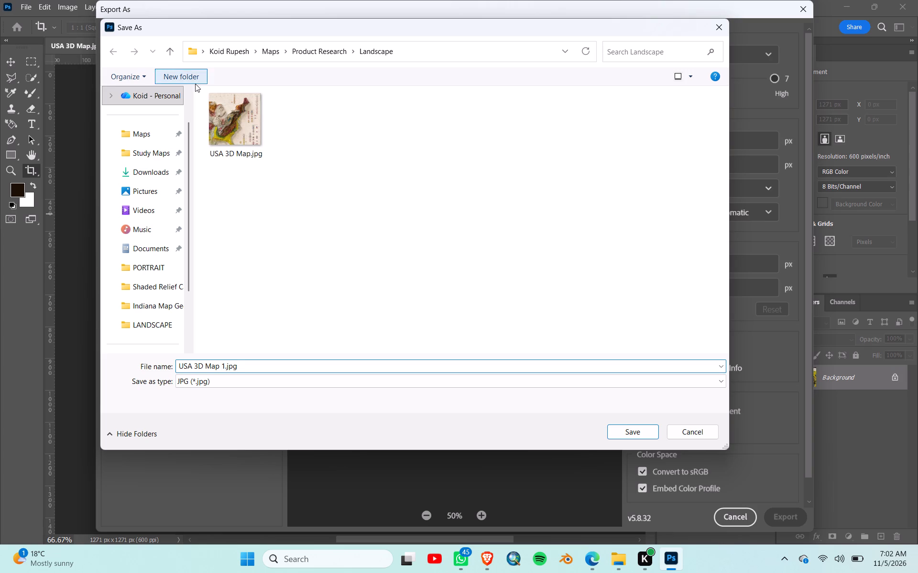
left_click(643, 438)
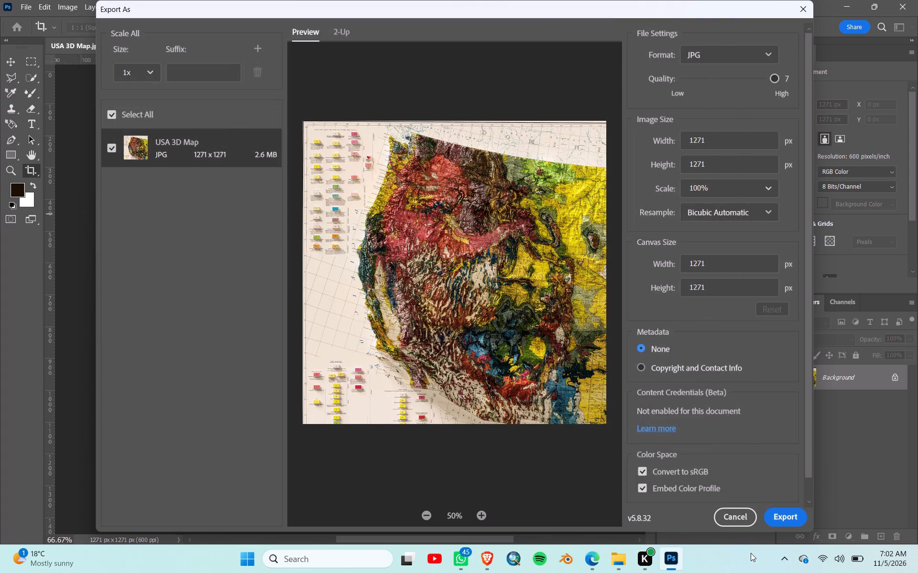
Crop the western map square tighter at 1:1 to about 1239 x 1238 px, trimming off the border line along its upper edge.
scroll(496, 391, "up", 2)
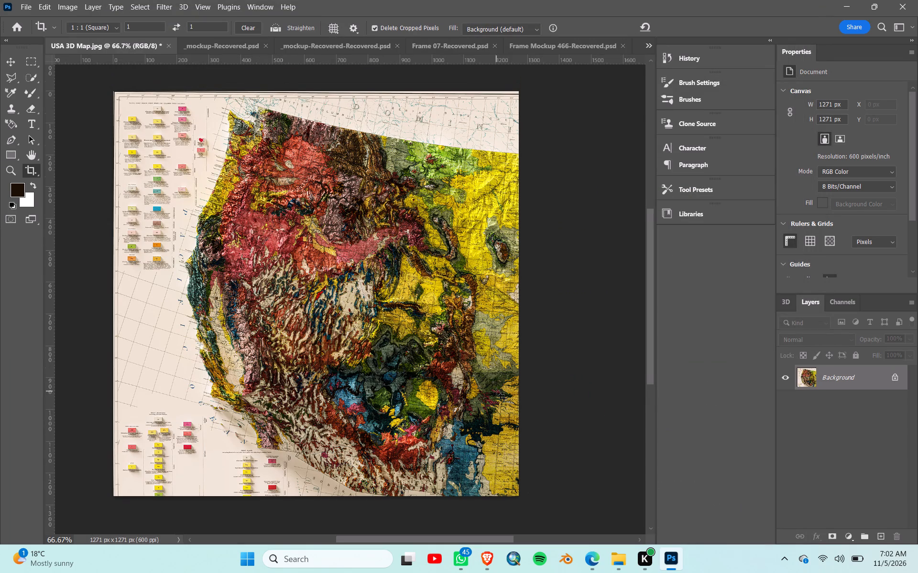
scroll(496, 391, "up", 3)
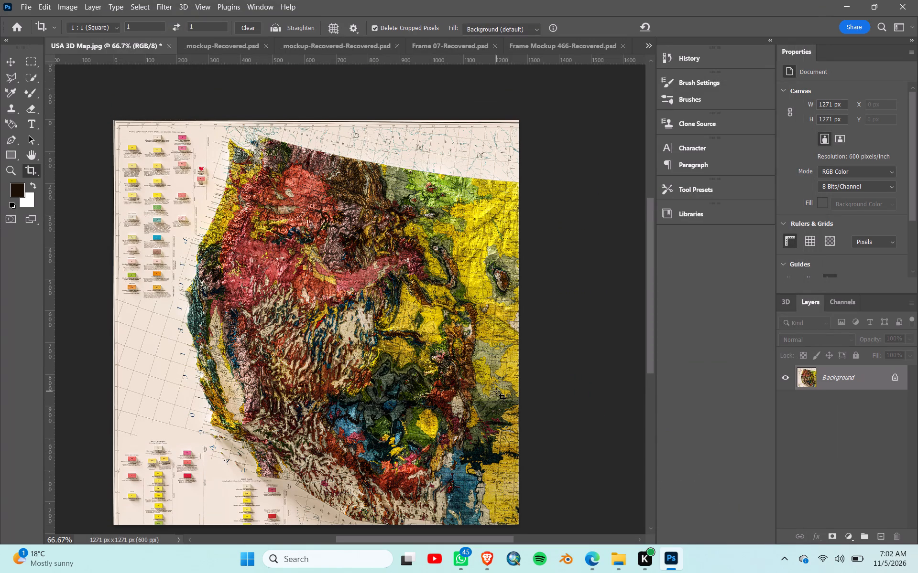
scroll(496, 391, "up", 1)
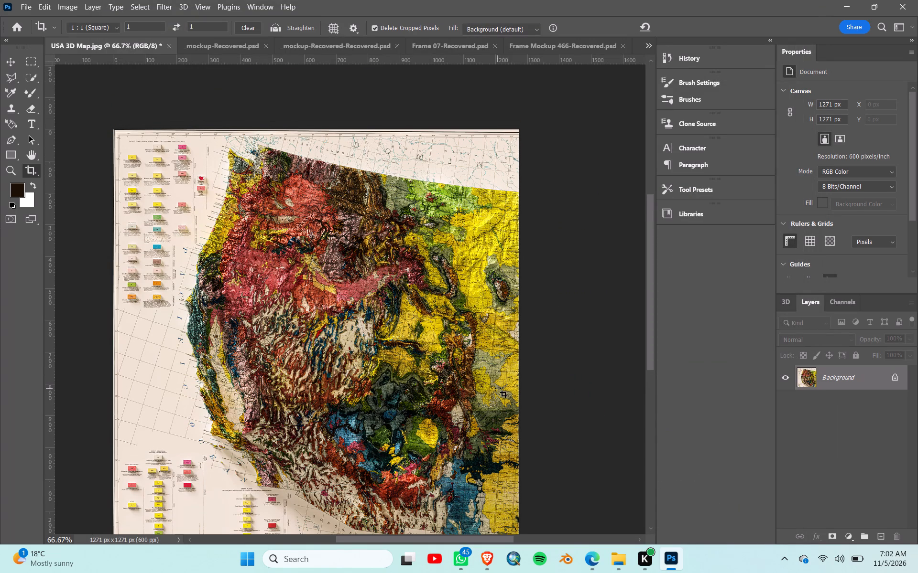
scroll(498, 388, "down", 5)
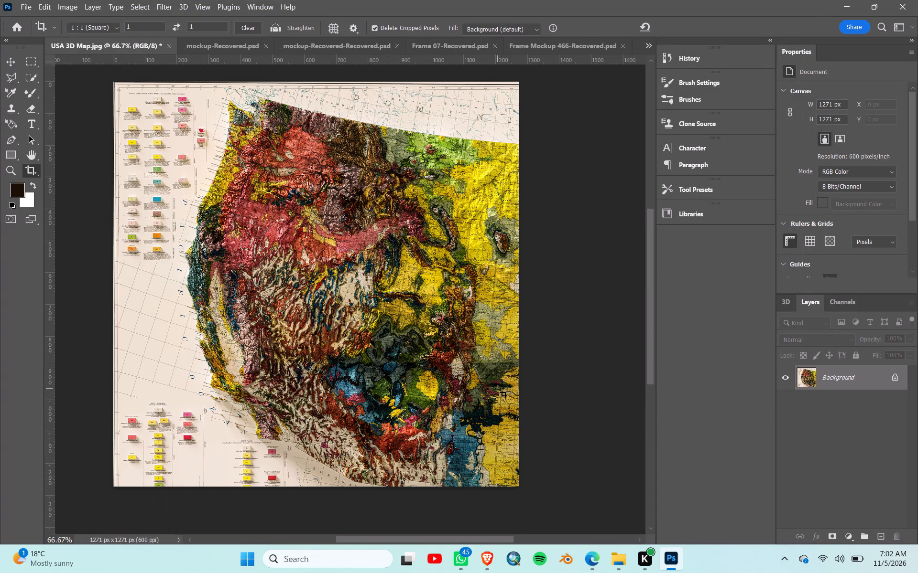
left_click(498, 388)
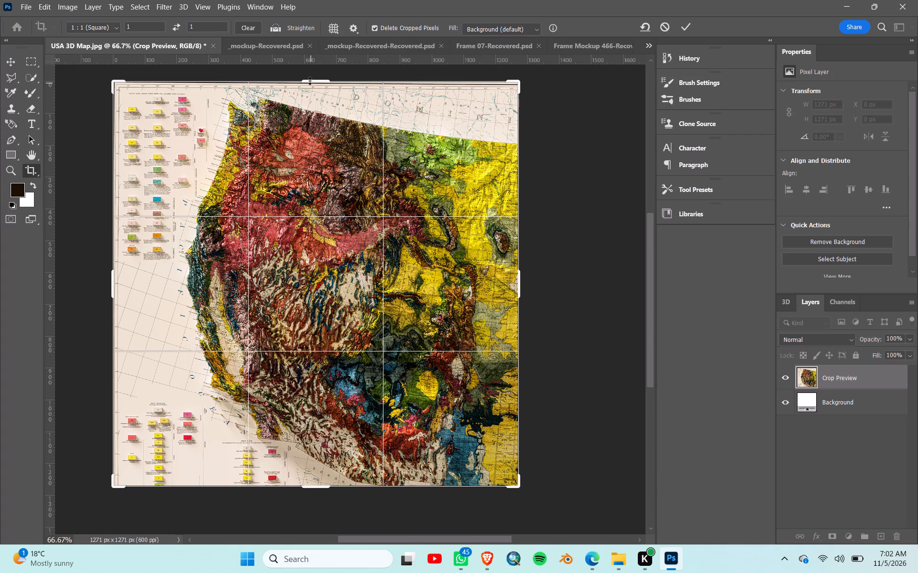
left_click_drag(310, 80, 312, 84)
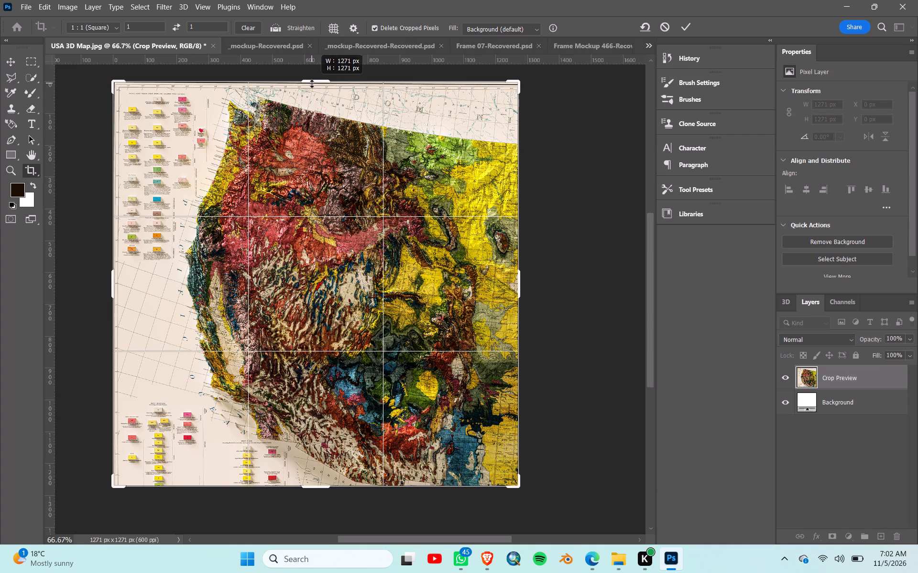
left_click_drag(312, 84, 314, 86)
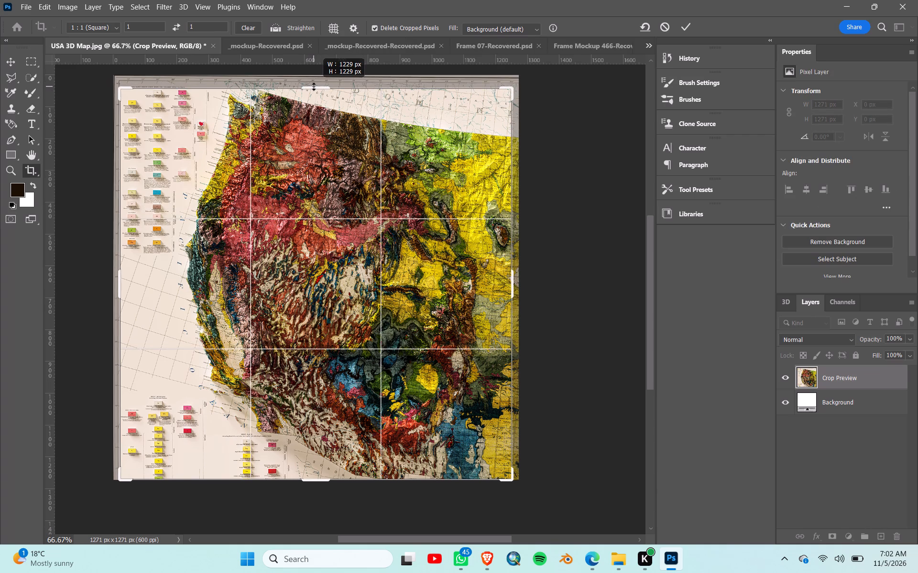
left_click_drag(314, 86, 315, 85)
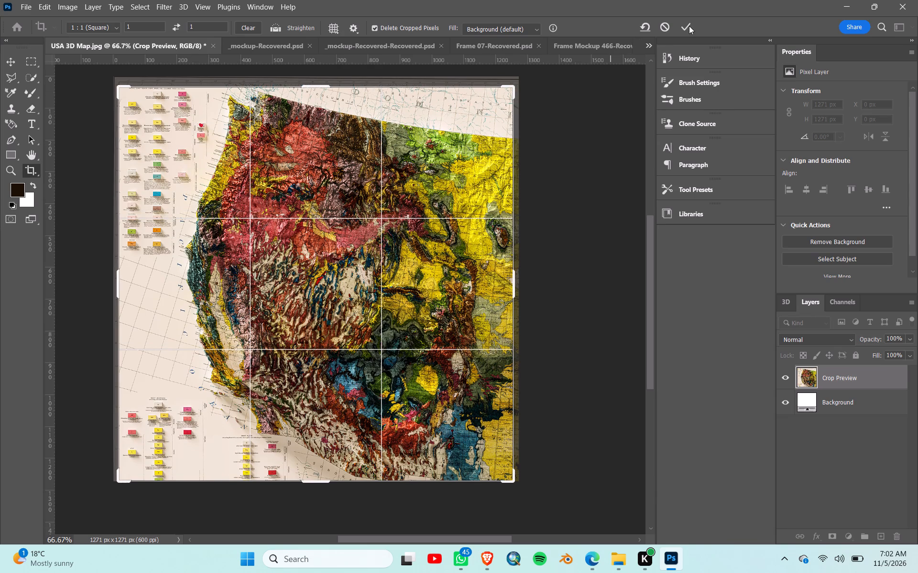
left_click(688, 26)
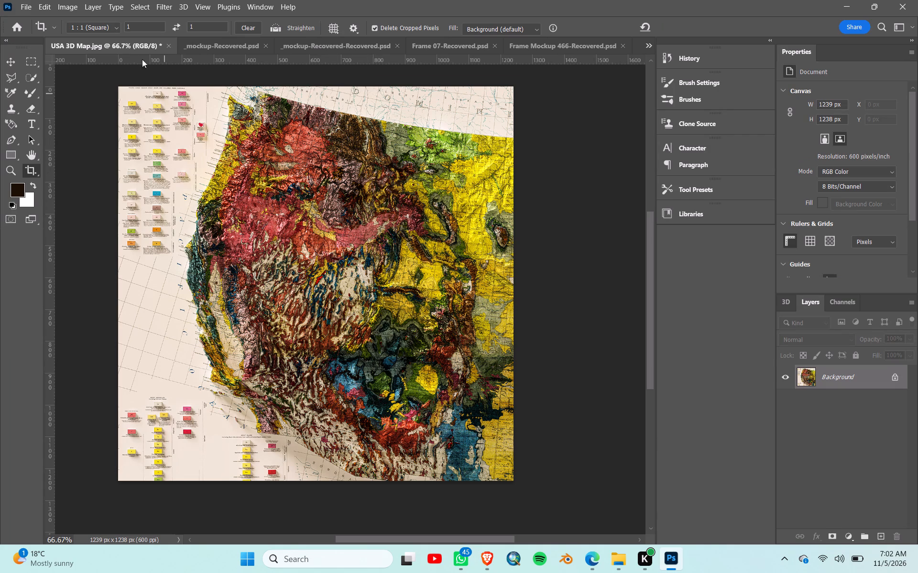
Export the tightened western crop as a quality 7 JPG named USA 3D Map 2.jpg into the Landscape folder.
left_click(24, 2)
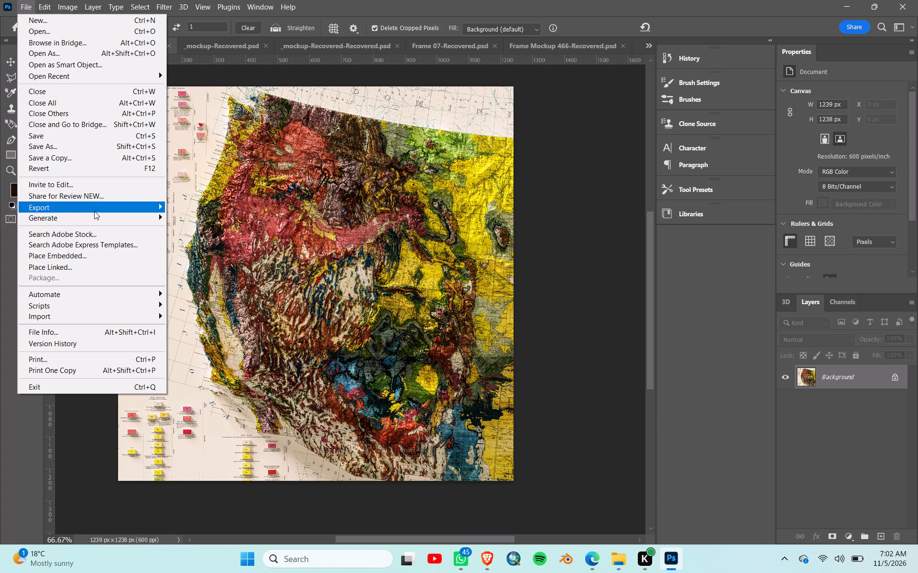
left_click(208, 213)
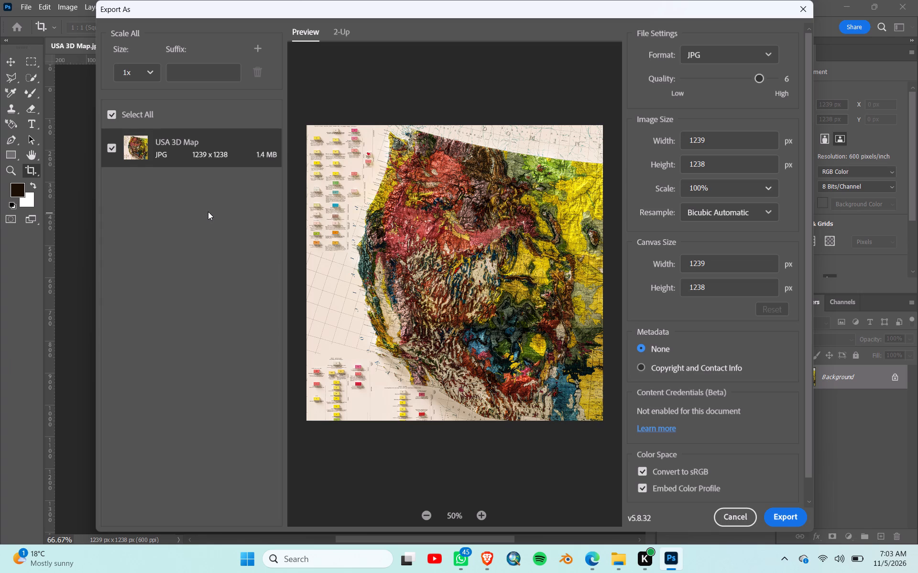
left_click_drag(763, 76, 835, 74)
left_click(790, 514)
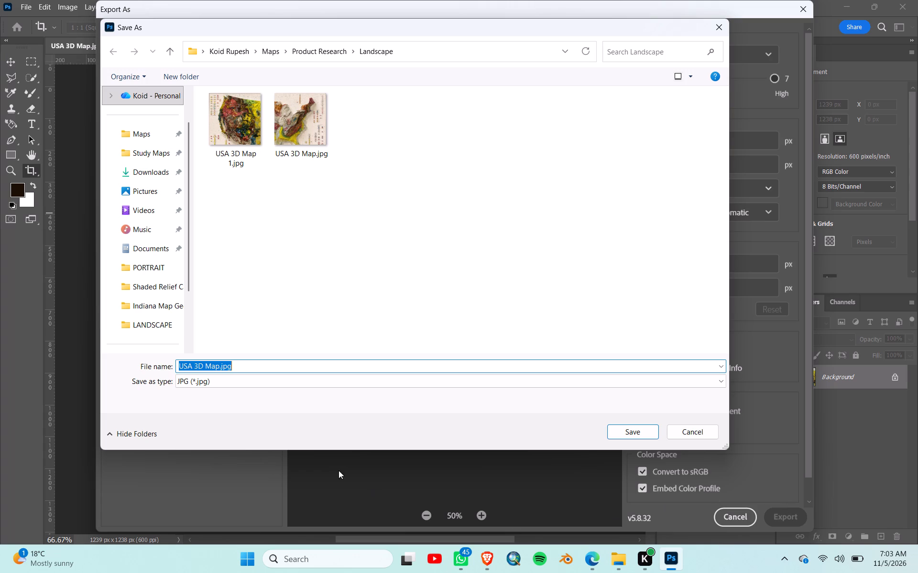
left_click(218, 363)
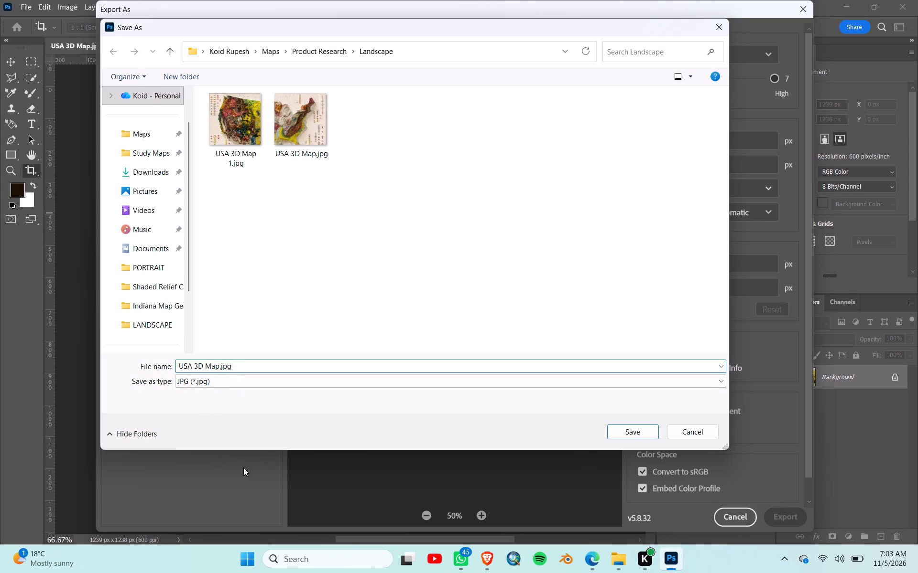
key("space")
type("2")
key("Return")
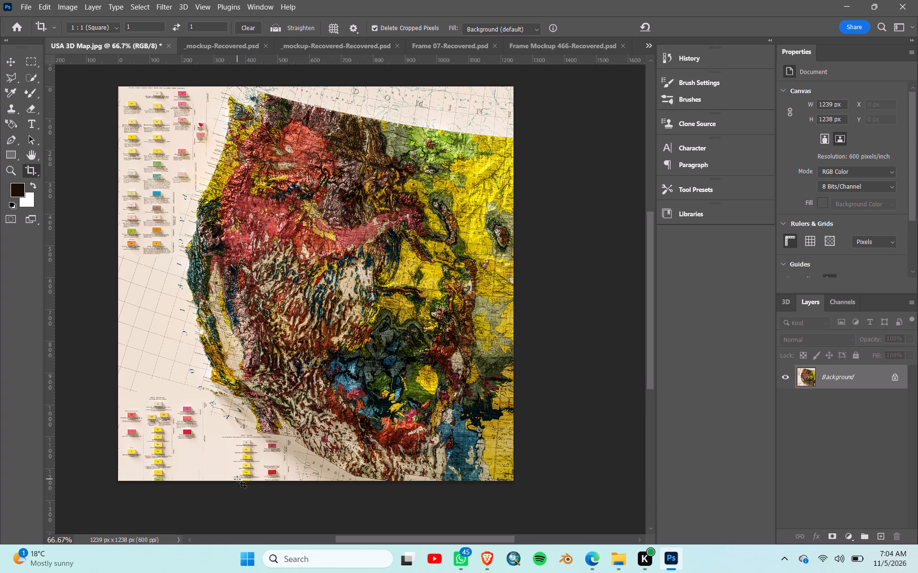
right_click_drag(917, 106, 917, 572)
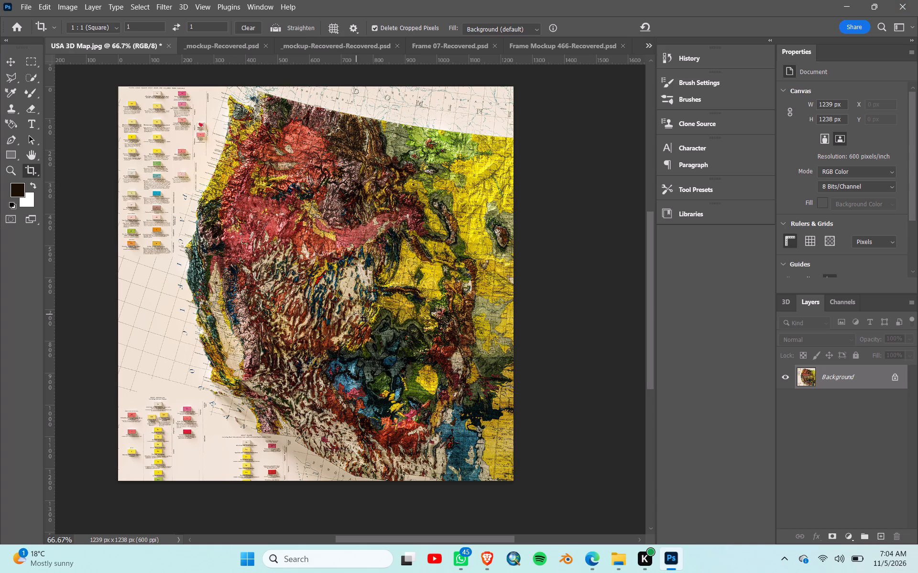
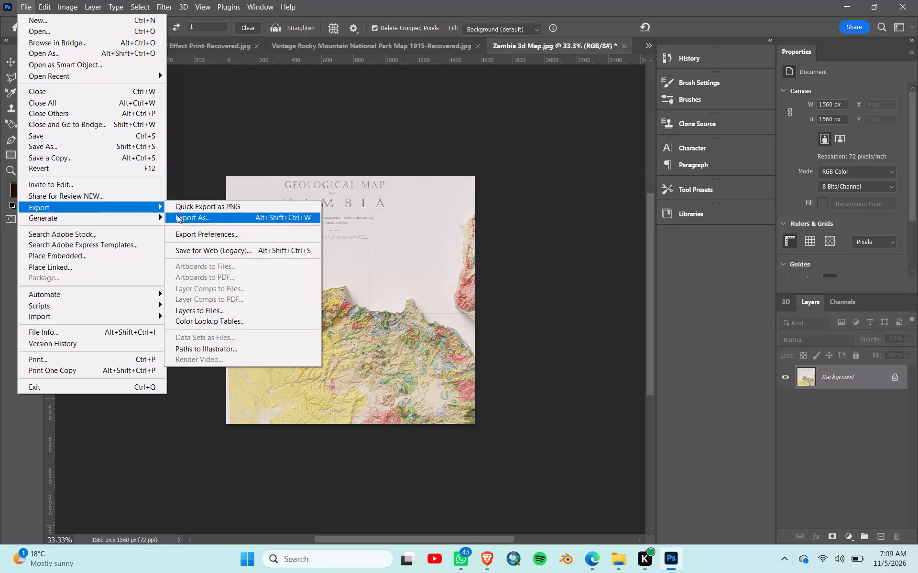
Set up the export of the northwestern Zambia map crop as a JPG at quality 7.
left_click(230, 218)
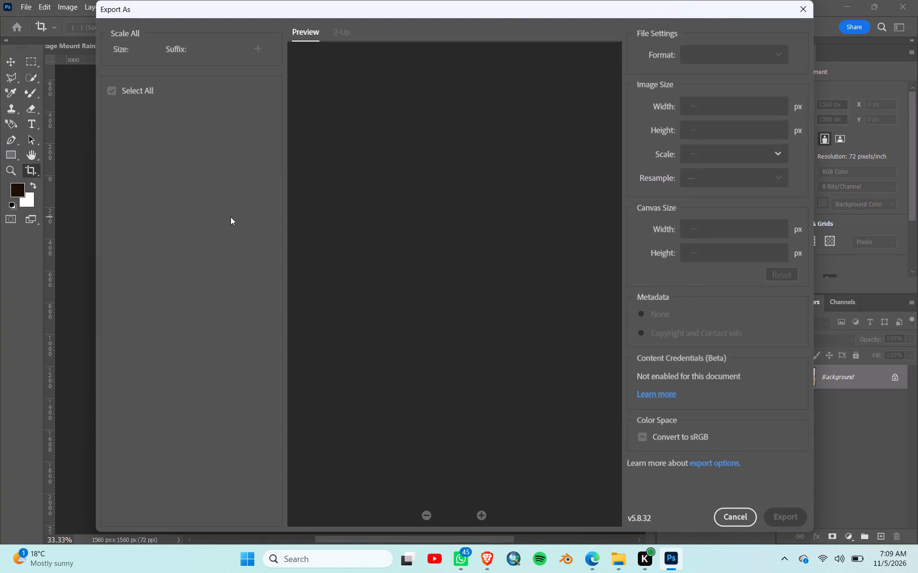
left_click_drag(762, 77, 809, 90)
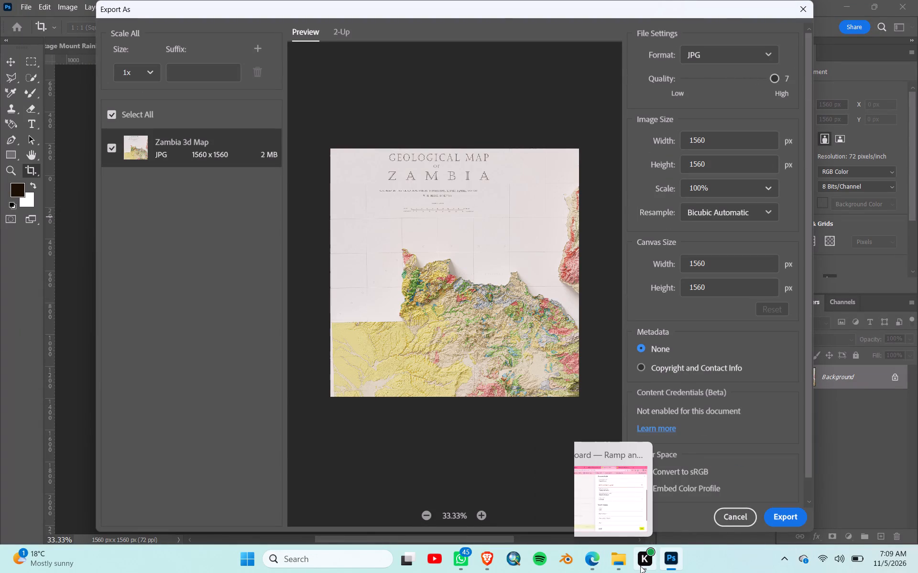
Switch to File Explorer and copy the name Zambia 3d Map from the source file in Maps BY UK's LANDSCAPE folder.
left_click(621, 565)
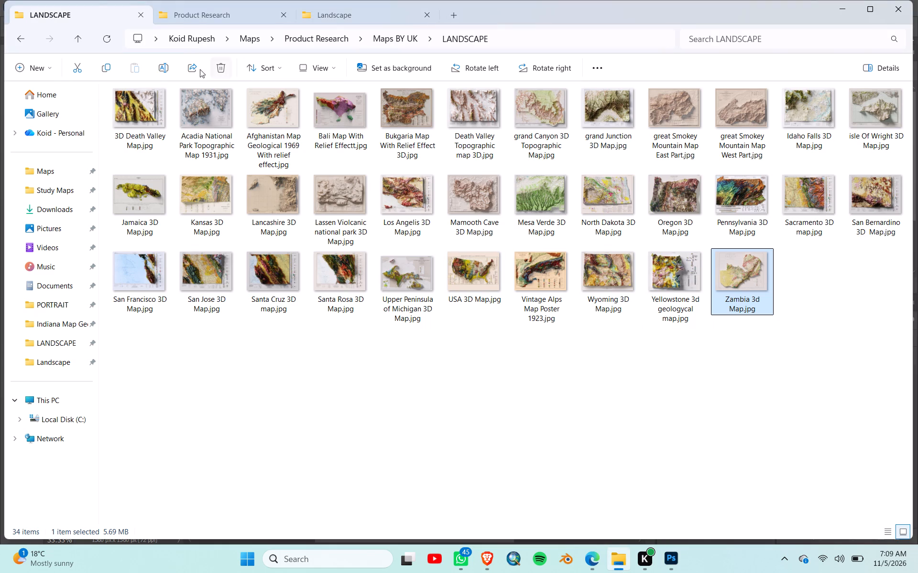
left_click(160, 69)
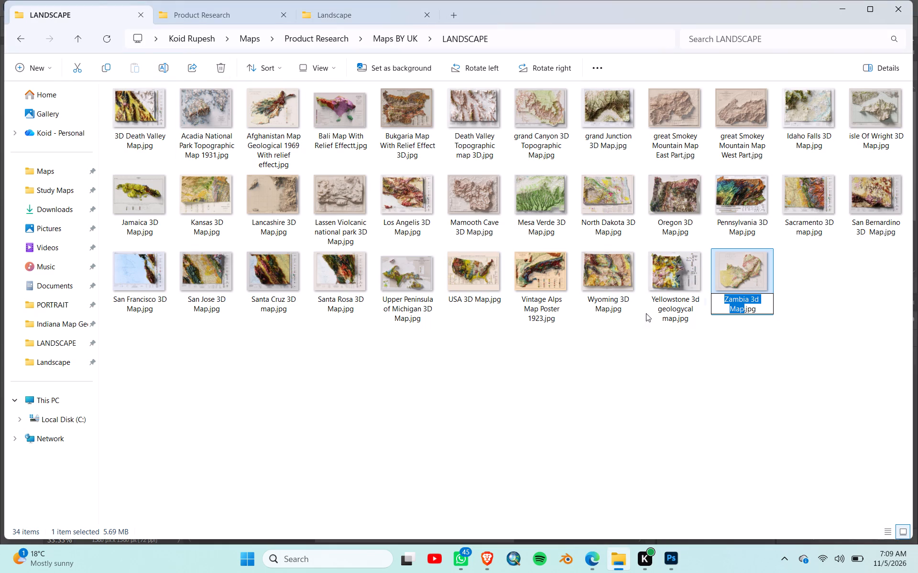
right_click(734, 304)
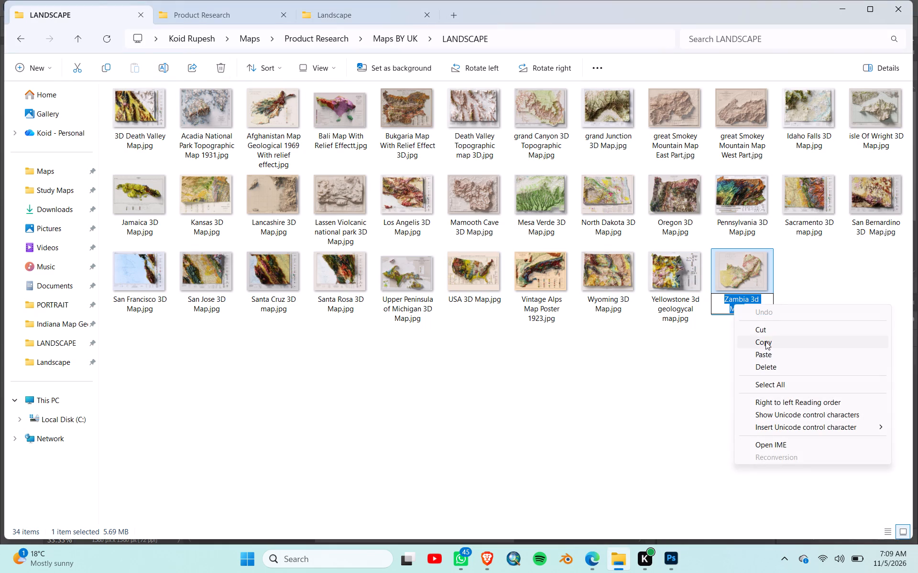
left_click(765, 341)
Return to the Photoshop export and create a folder named Zambia 3d Map inside Product Research's Landscape folder.
left_click(669, 562)
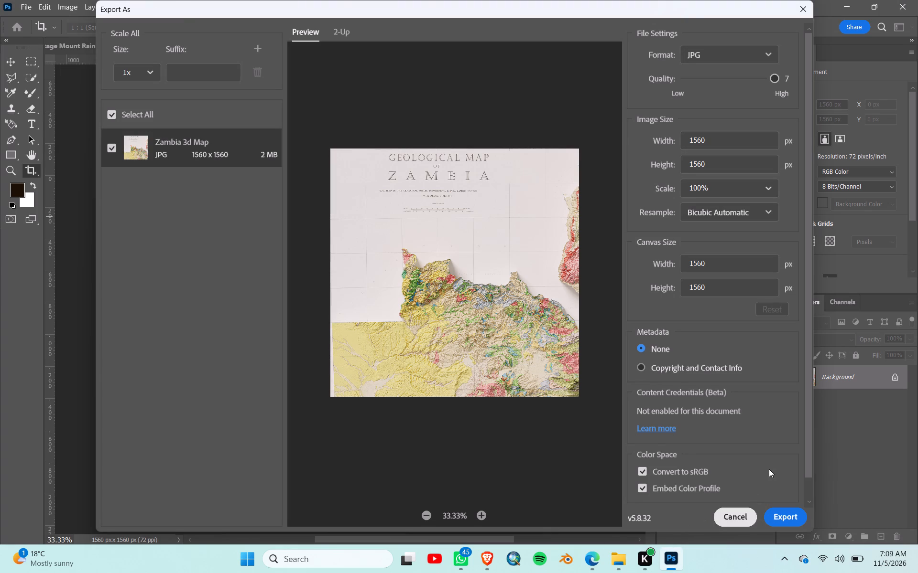
left_click(787, 515)
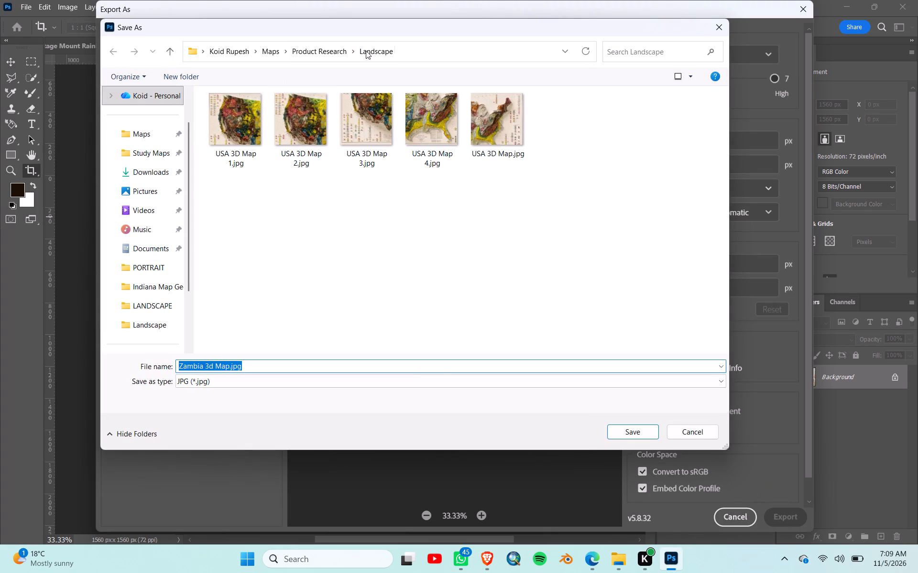
left_click(372, 54)
left_click(381, 54)
triple_click(381, 54)
right_click(359, 246)
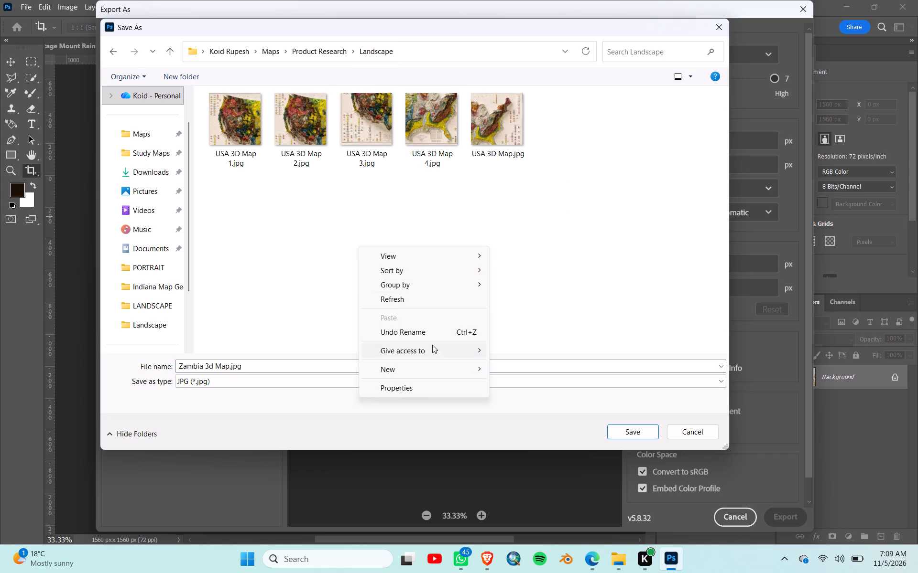
left_click(516, 369)
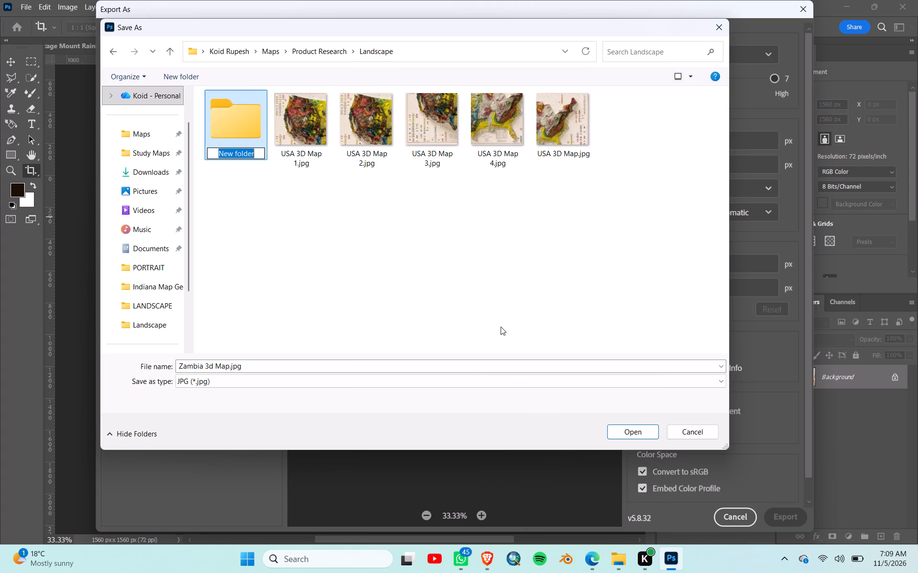
right_click(243, 150)
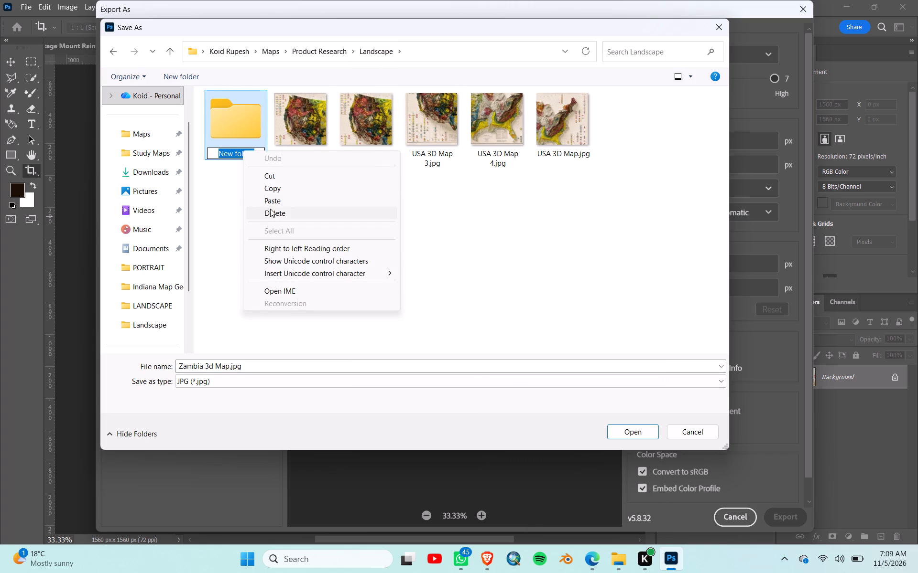
left_click(289, 199)
double_click(243, 125)
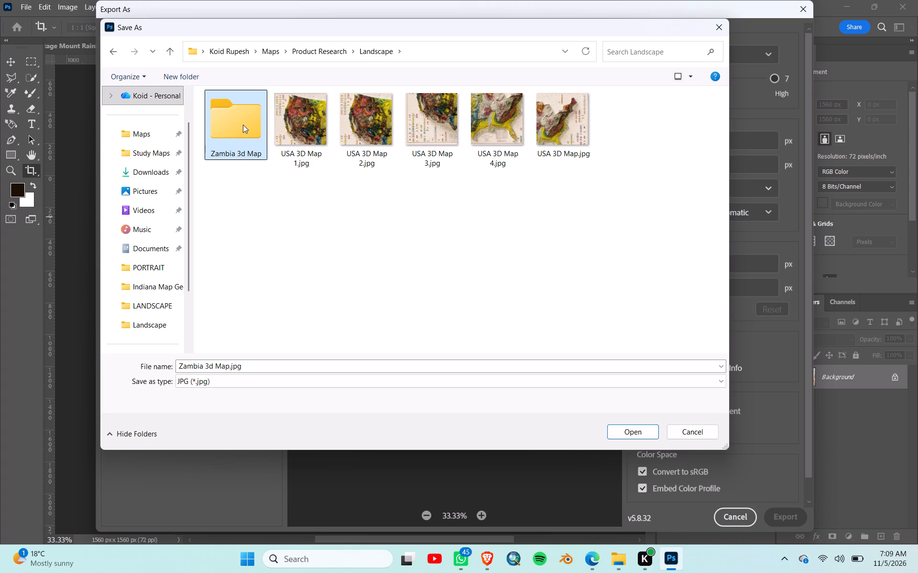
Save the exported crop as Zambia 3d Map.jpg inside the new Zambia 3d Map folder.
double_click(243, 125)
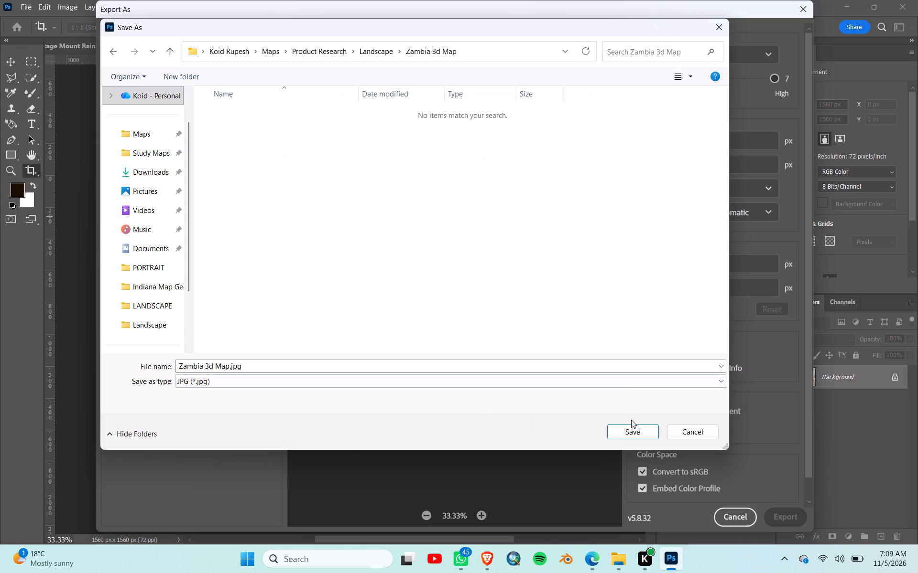
left_click(646, 435)
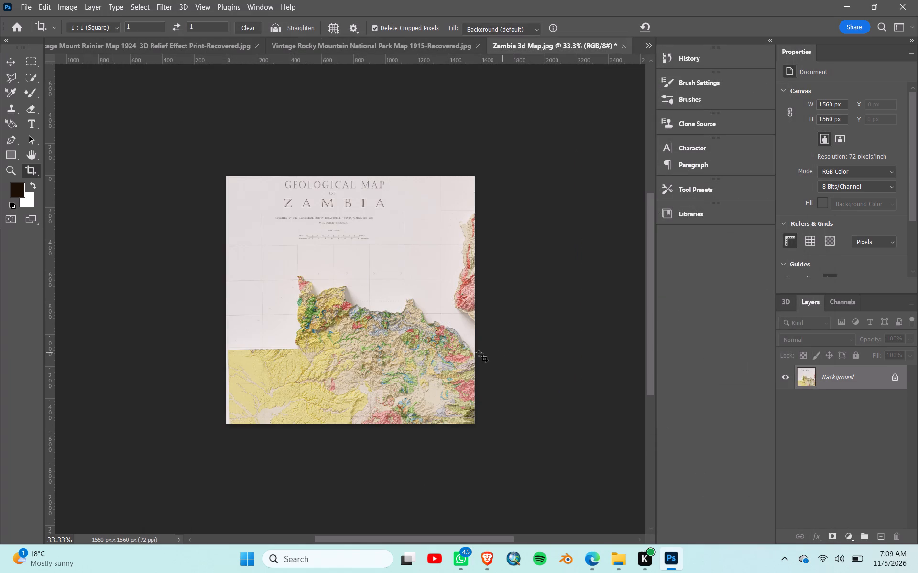
Undo the square crop to restore the full Zambia map.
key("ctrl+z")
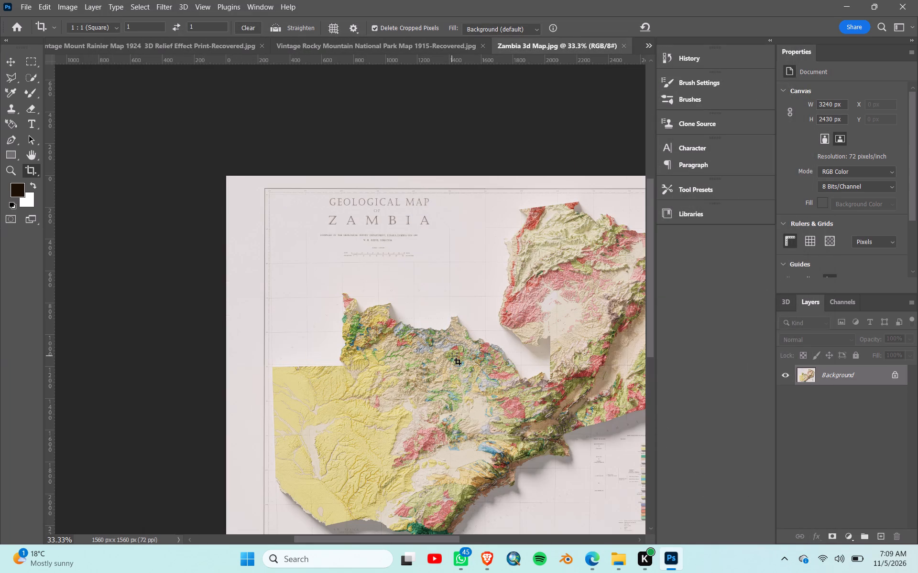
Frame a 1:1 crop of about 1488 x 1488 px over the map's southeastern part, including the legend.
scroll(495, 400, "down", 8)
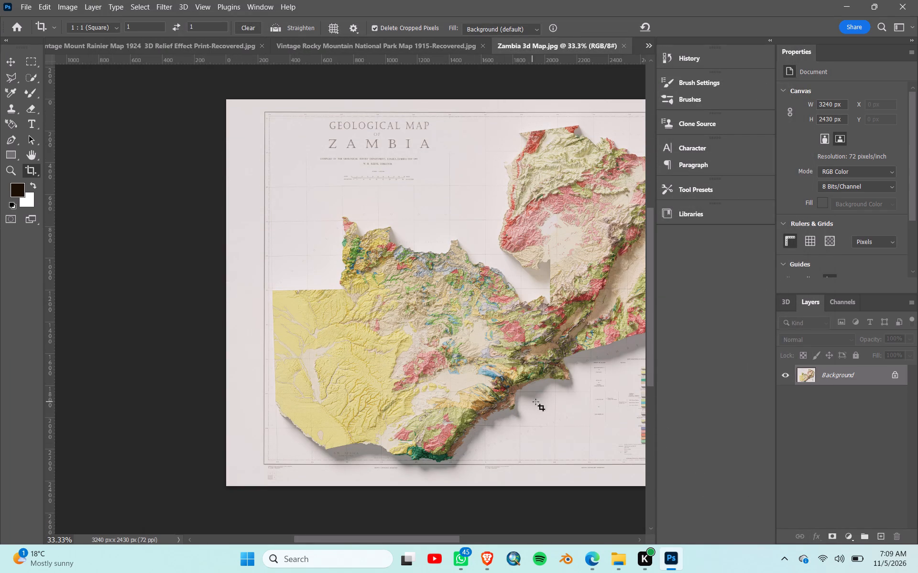
left_click(583, 398)
left_click_drag(582, 397, 558, 397)
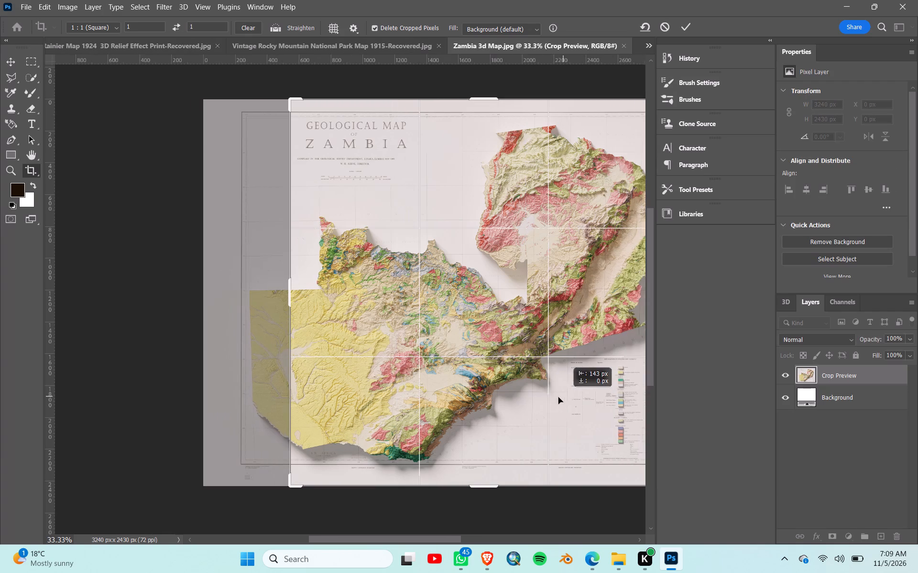
left_click_drag(558, 397, 528, 402)
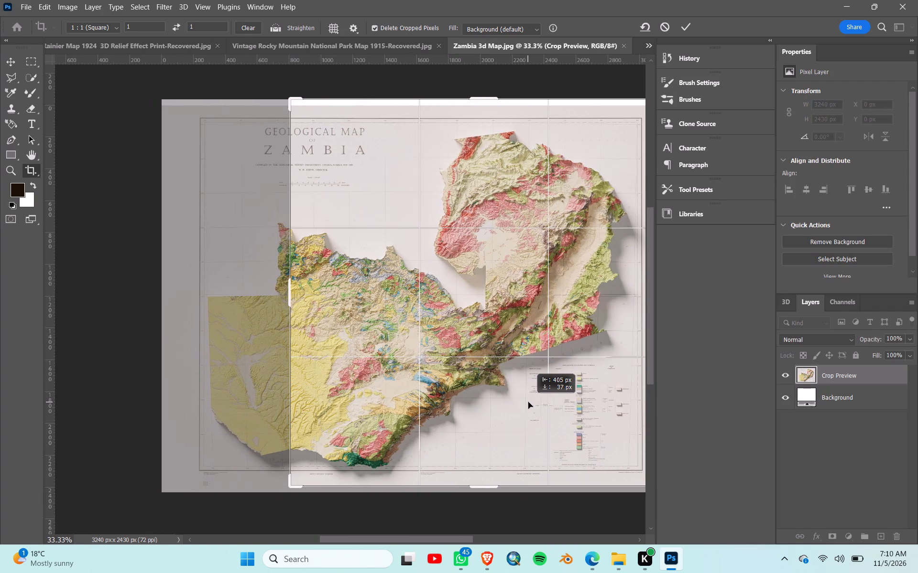
left_click_drag(528, 402, 534, 400)
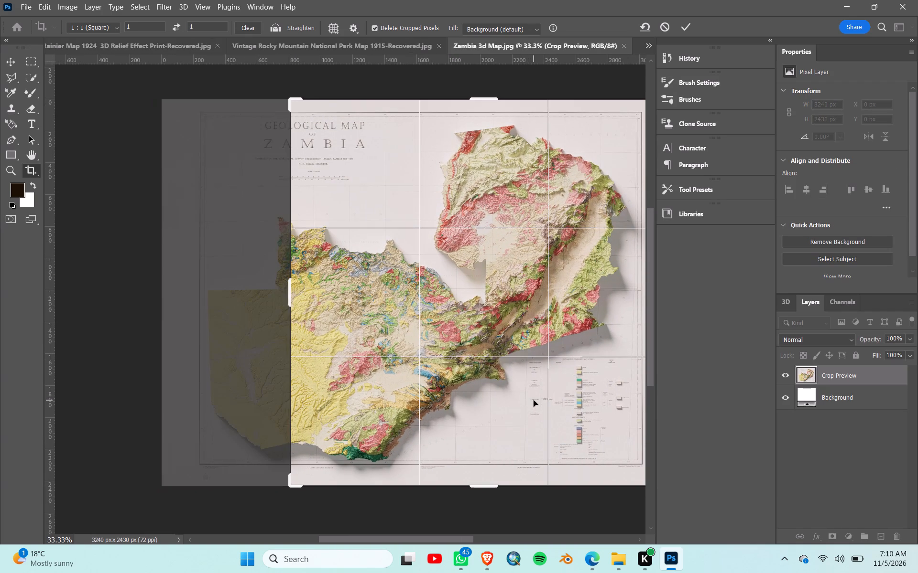
left_click_drag(442, 538, 474, 537)
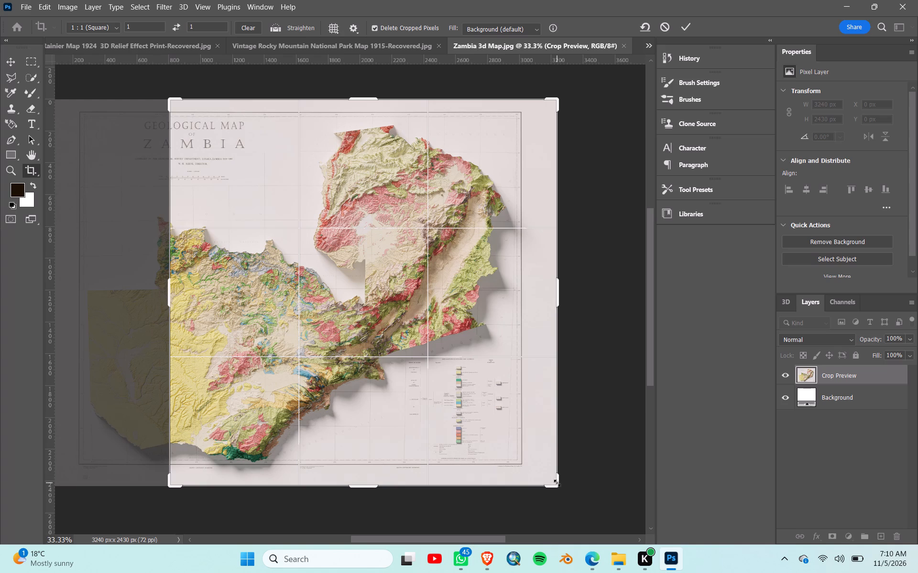
left_click_drag(557, 483, 541, 478)
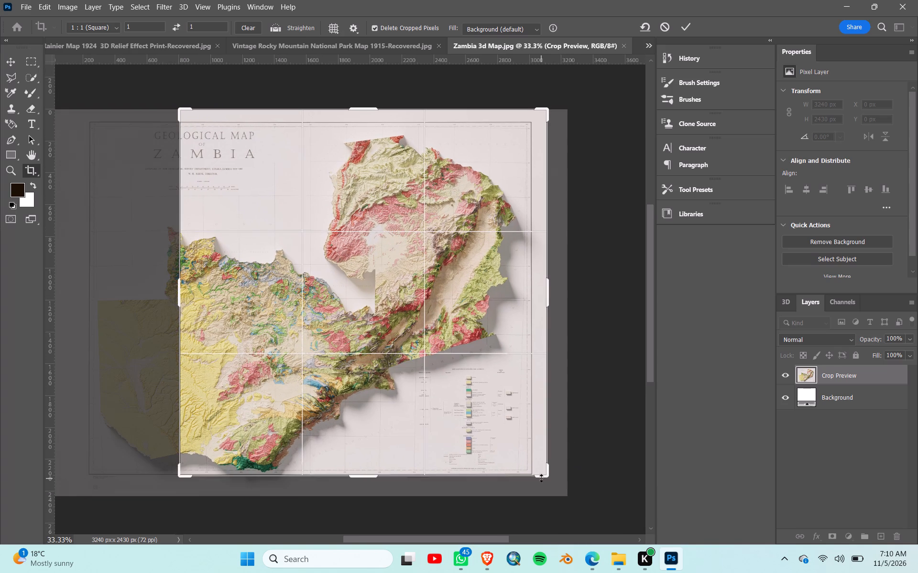
left_click_drag(493, 385, 503, 387)
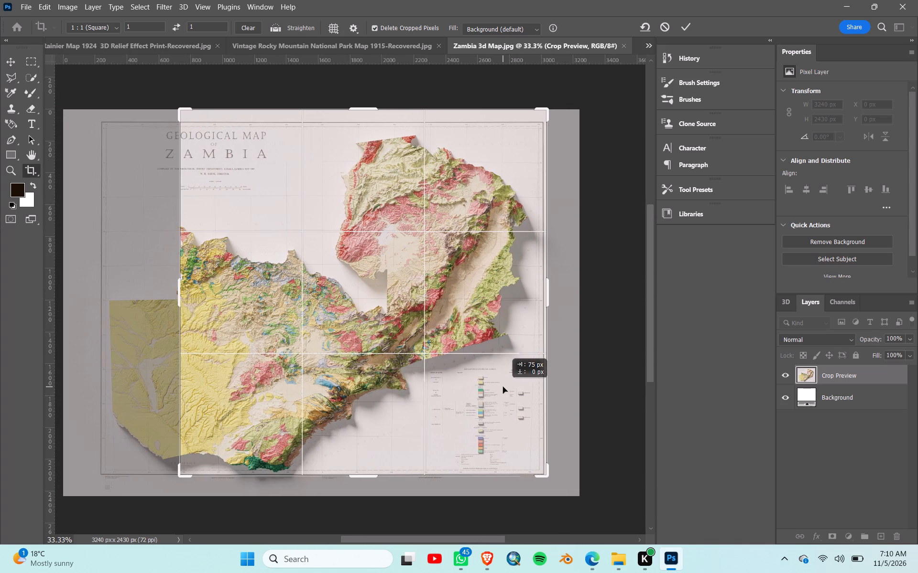
left_click_drag(503, 387, 505, 387)
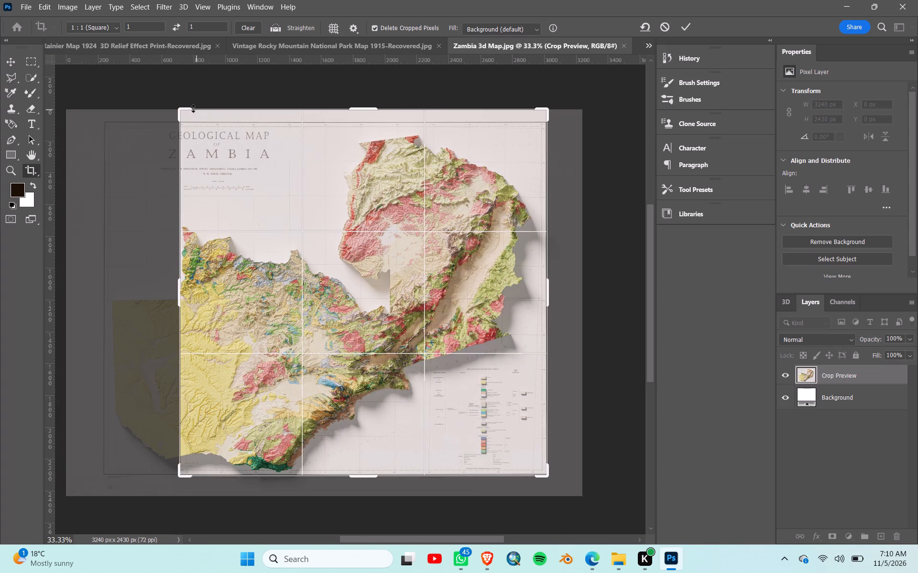
left_click_drag(183, 107, 215, 127)
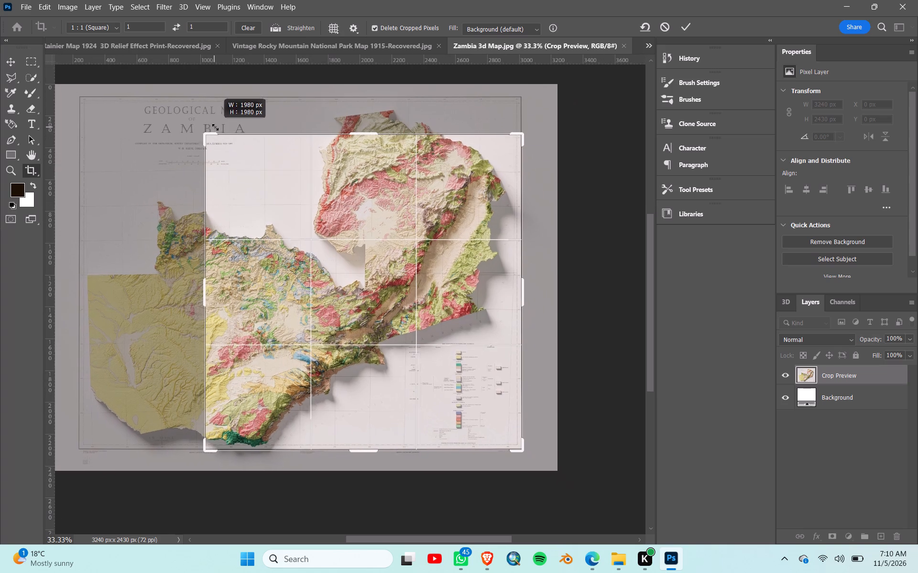
left_click_drag(215, 127, 259, 160)
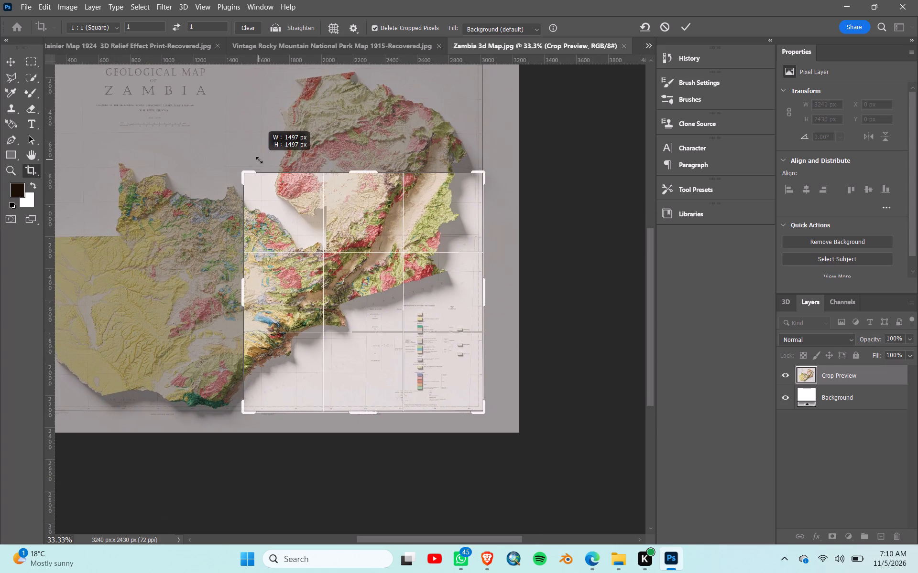
left_click_drag(259, 160, 260, 160)
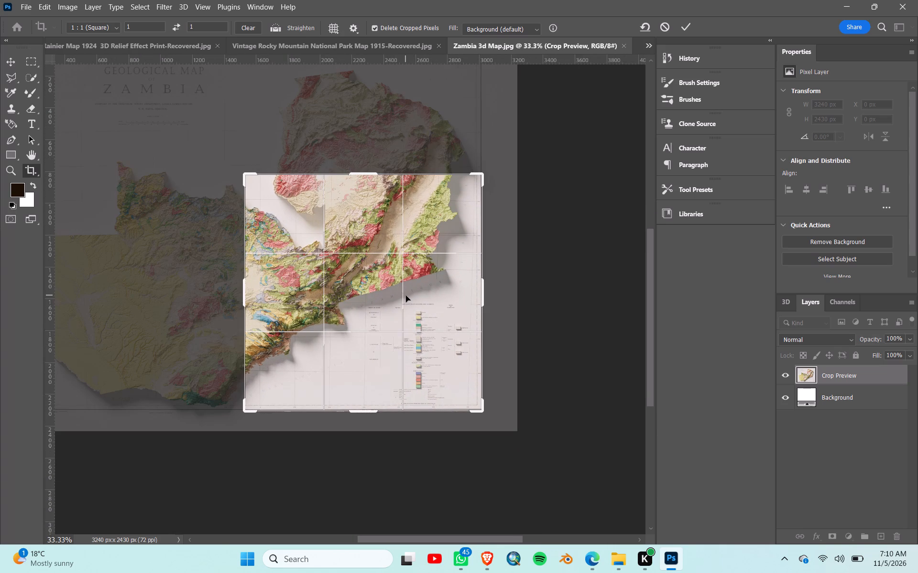
Nudge the map slightly right and down within the crop frame, aligning its border line closer to the crop edges, and apply the crop.
key("ctrl+equal")
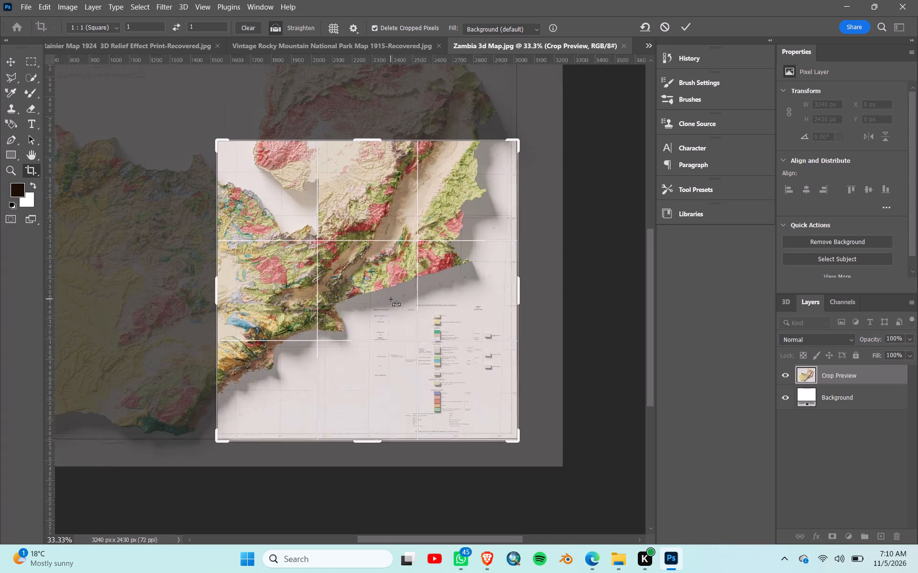
key("ctrl+equal")
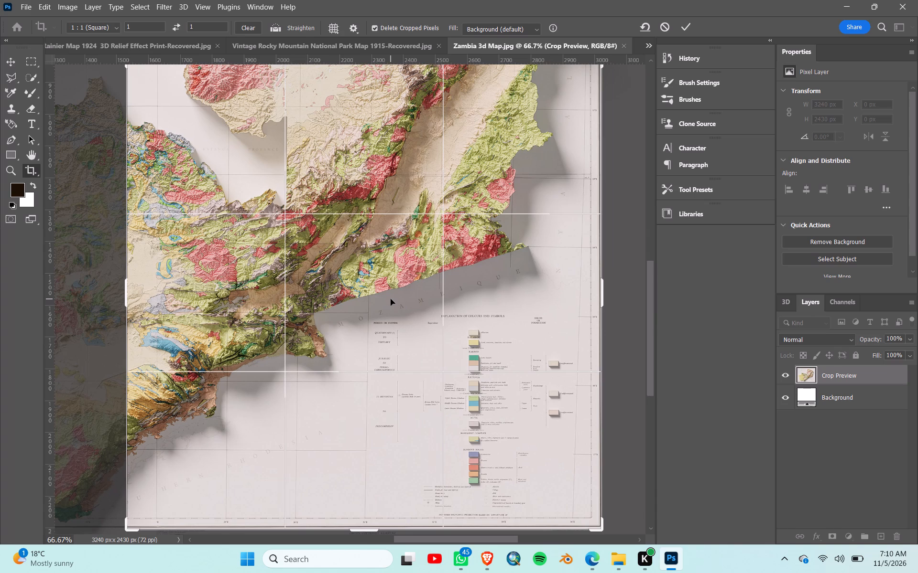
key("Left")
key("Right")
key("Right")
key("Right")
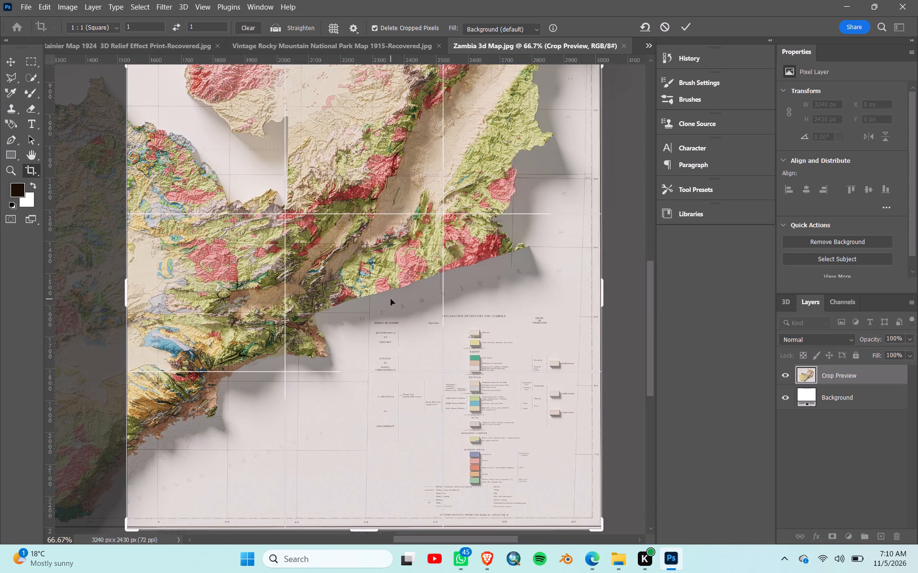
key("Right")
key("Right")
key("Right")
key("Right")
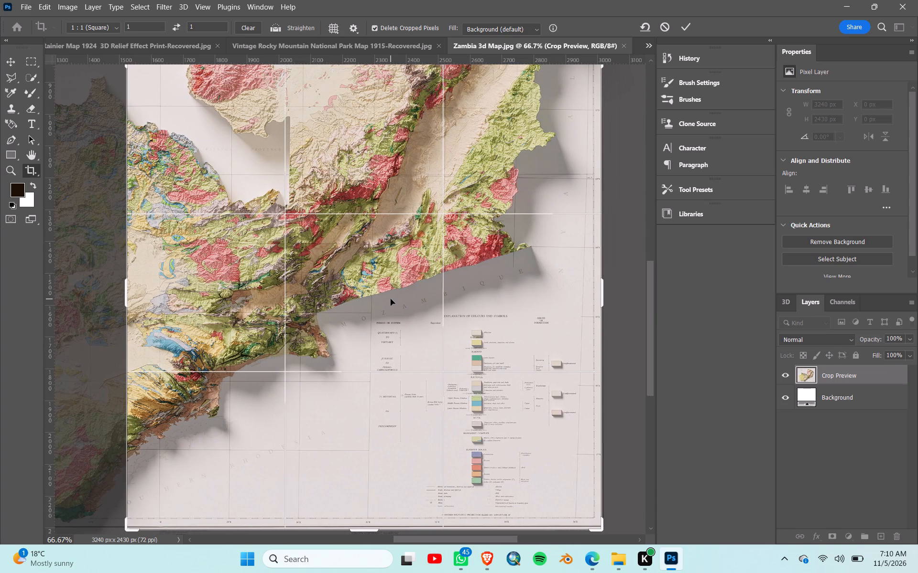
key("Down")
key("Down")
key("Down")
key("Down")
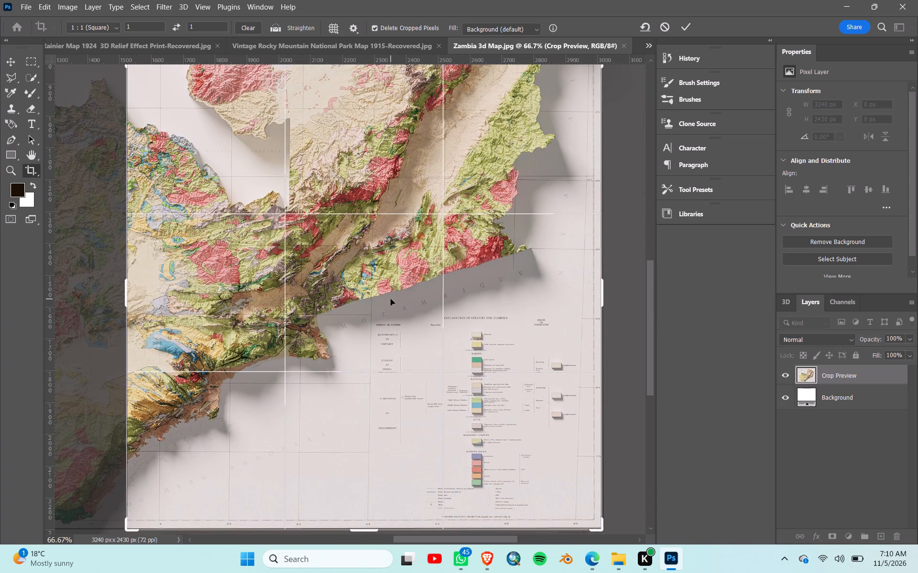
key("Down")
key("Down")
key("Down")
key("Down")
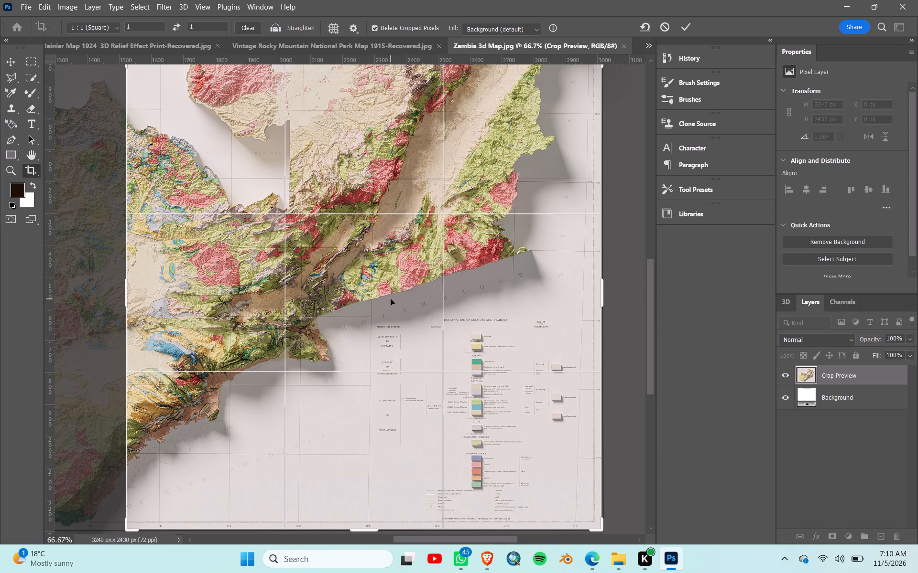
left_click(691, 30)
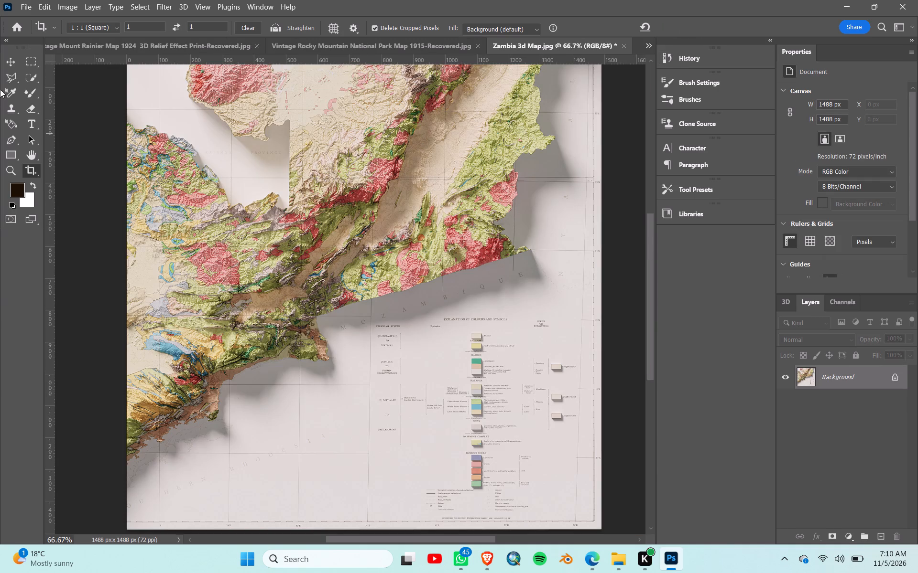
Export the 1488 x 1488 px southeastern crop as Zambia 3d Map 1.jpg in the Zambia 3d Map folder.
left_click(28, 0)
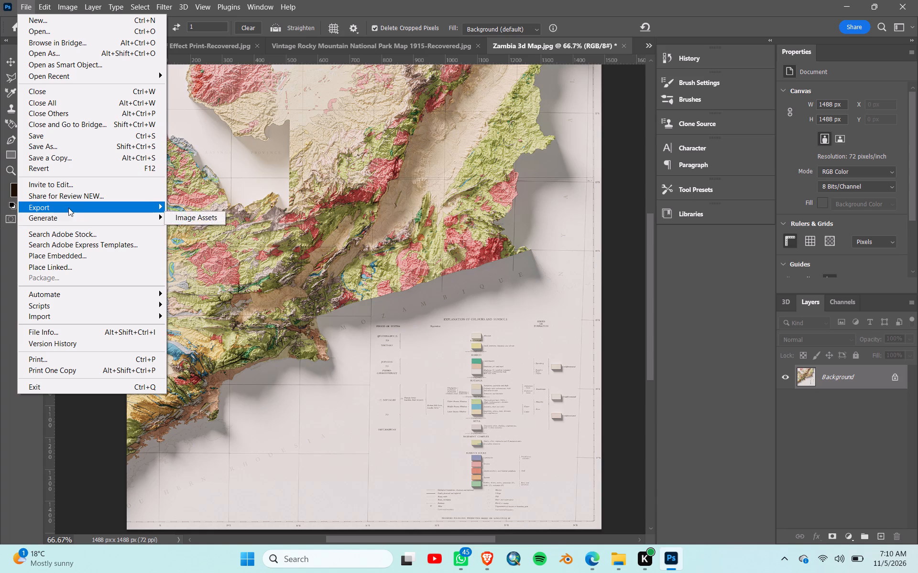
left_click(188, 216)
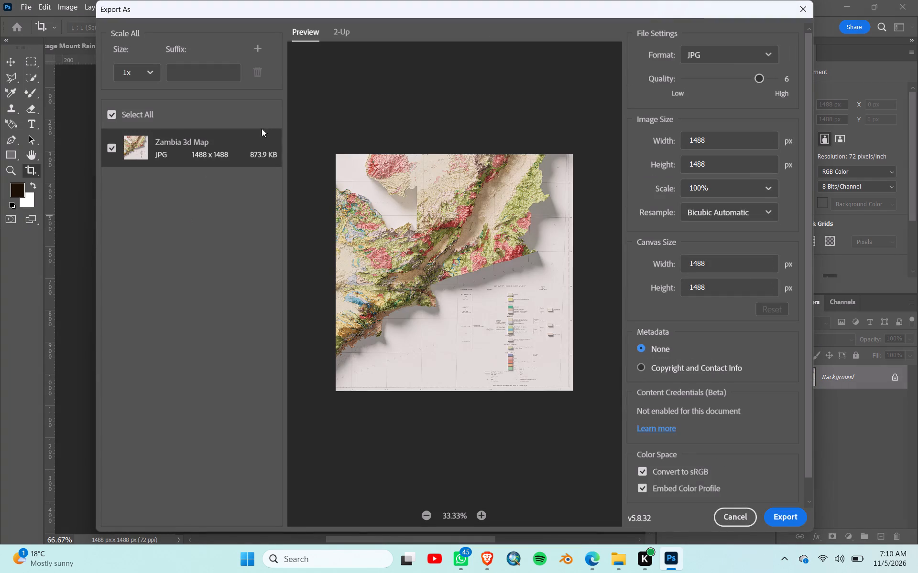
left_click(796, 520)
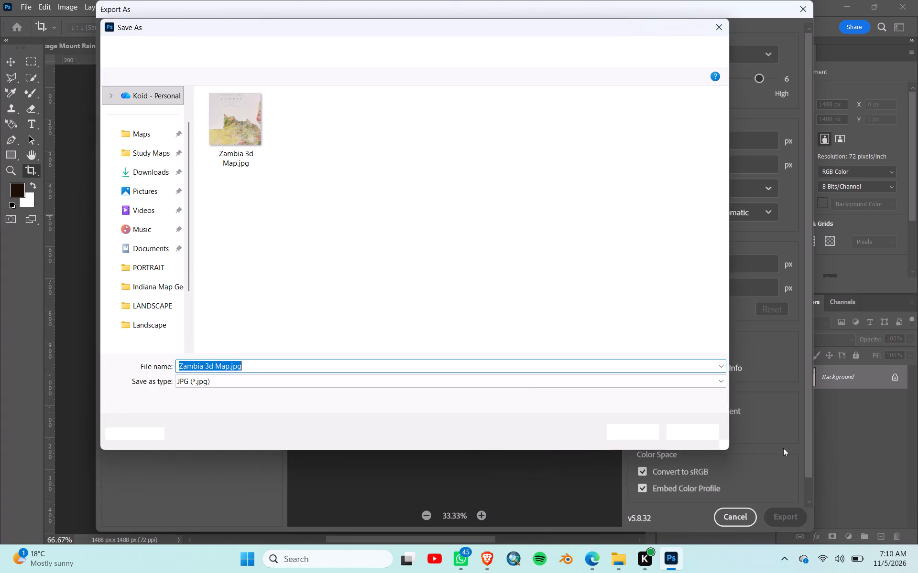
left_click(230, 367)
key("space")
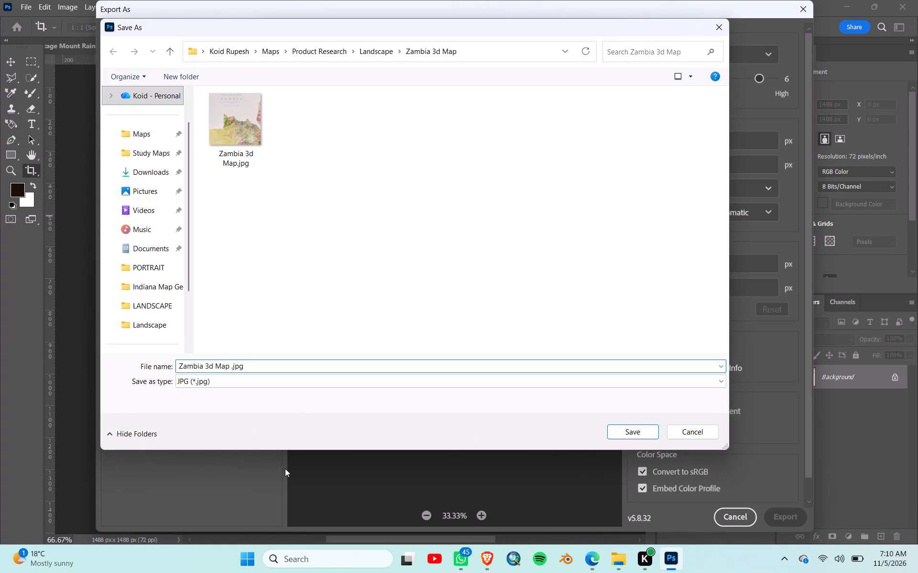
key("1")
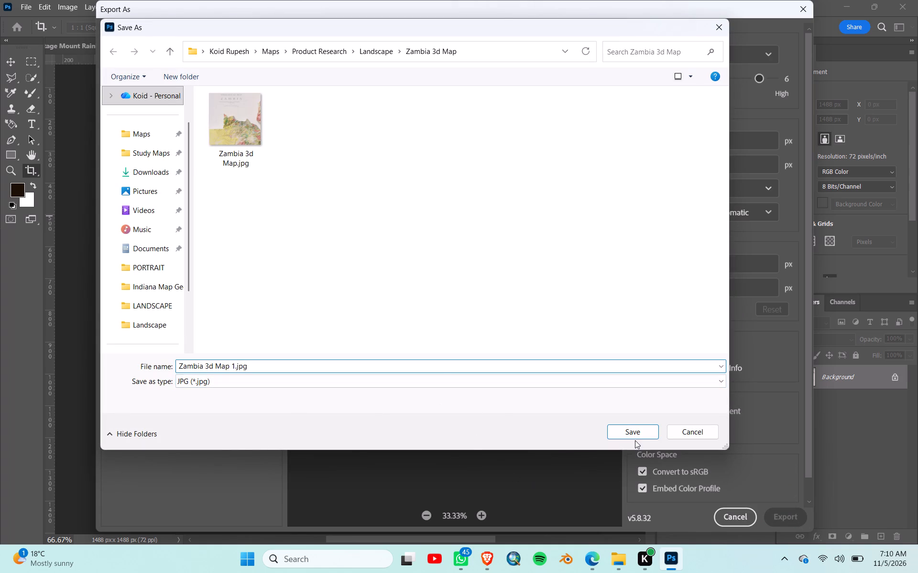
left_click(635, 440)
left_click(635, 432)
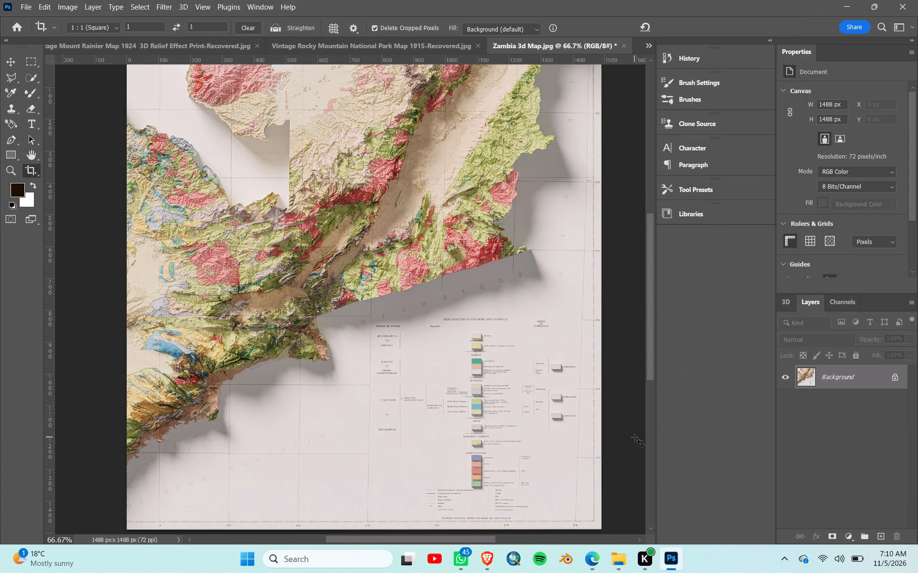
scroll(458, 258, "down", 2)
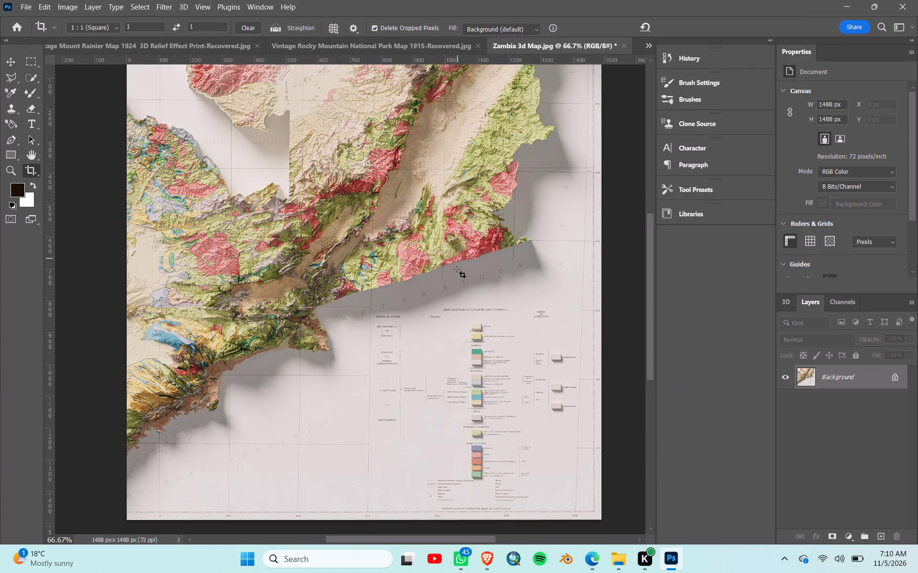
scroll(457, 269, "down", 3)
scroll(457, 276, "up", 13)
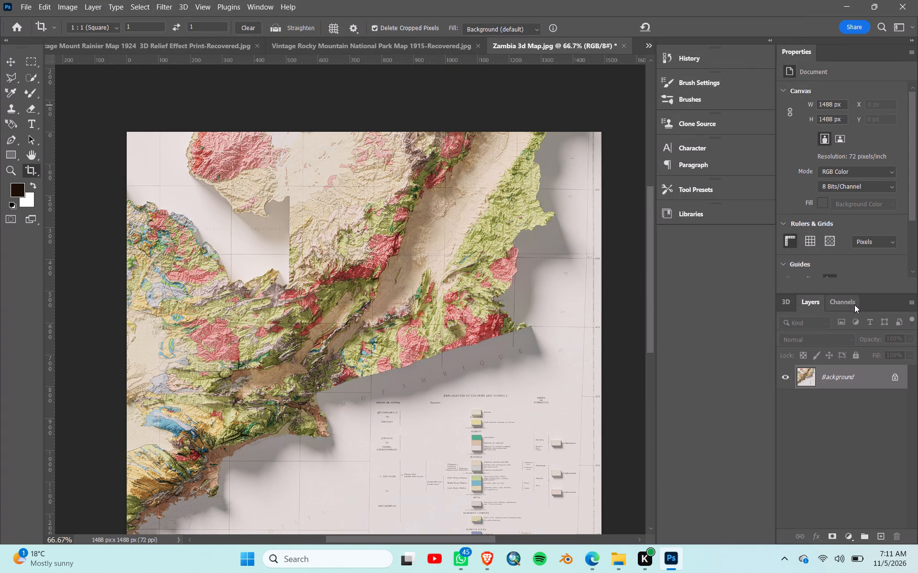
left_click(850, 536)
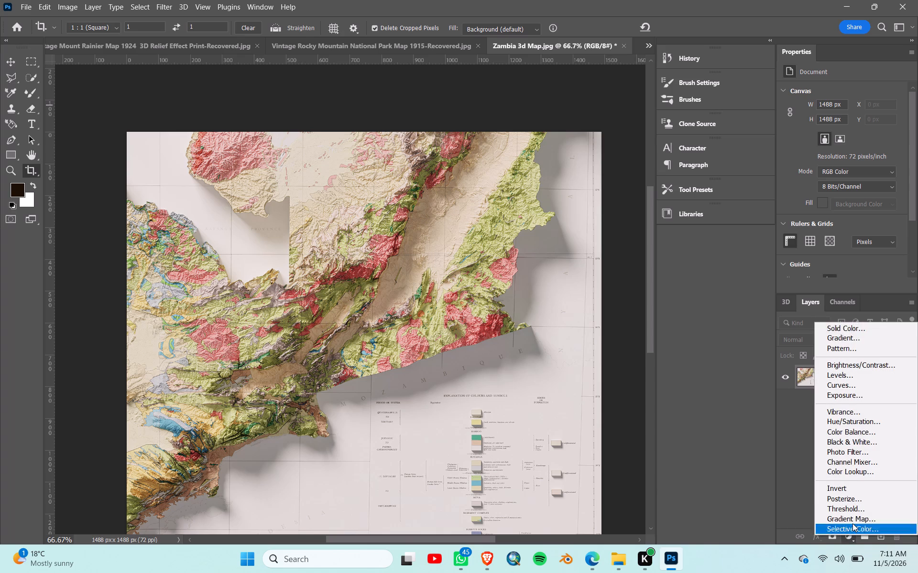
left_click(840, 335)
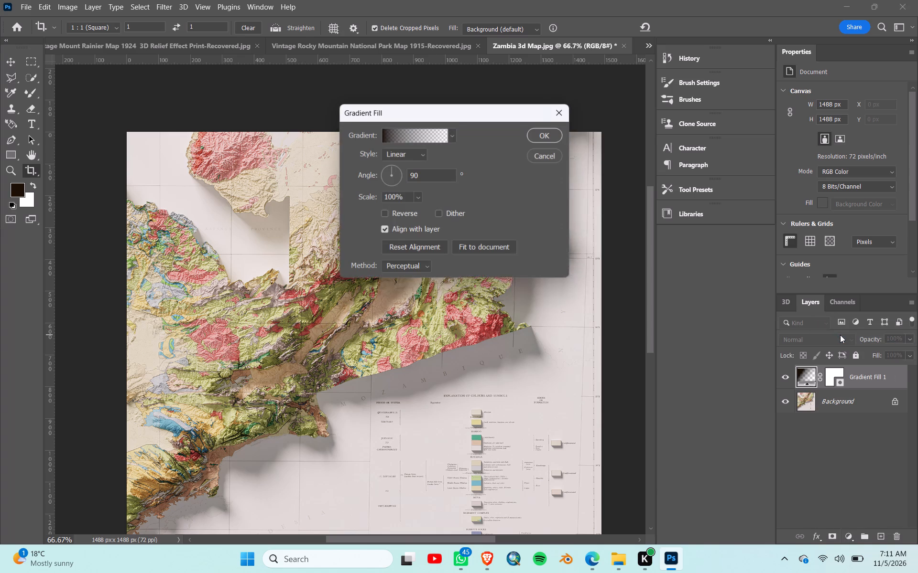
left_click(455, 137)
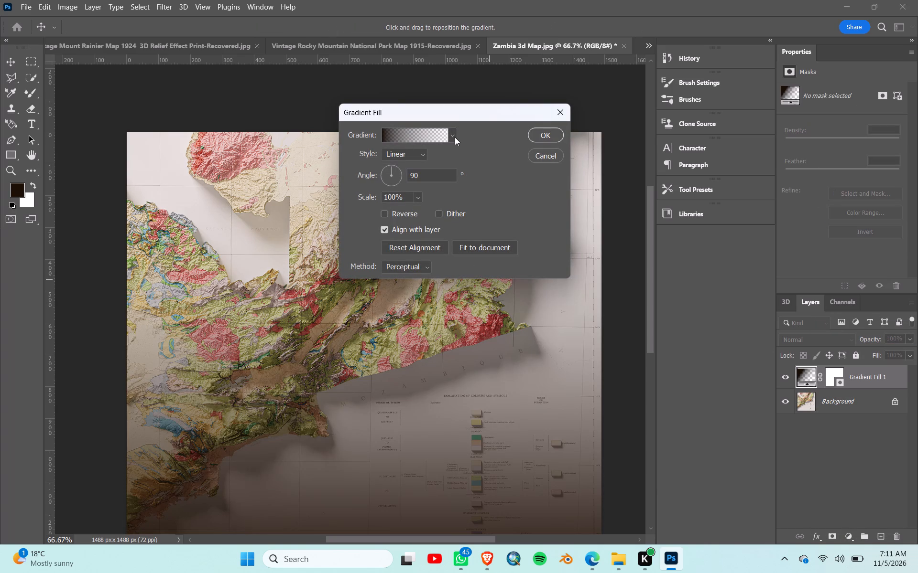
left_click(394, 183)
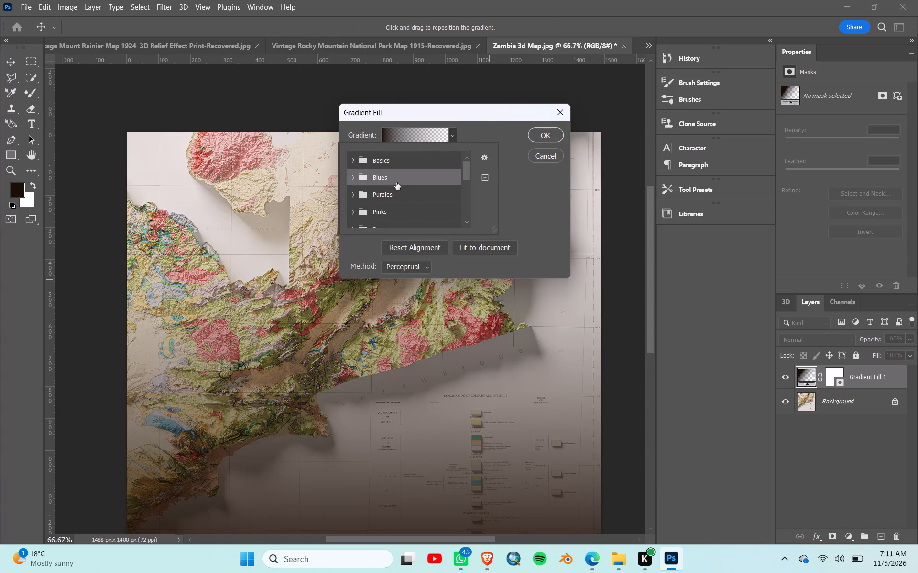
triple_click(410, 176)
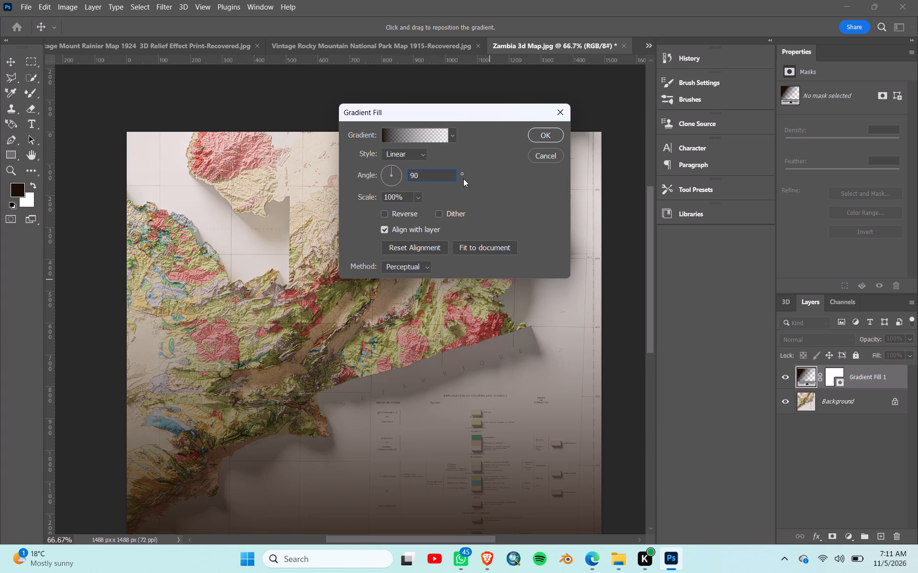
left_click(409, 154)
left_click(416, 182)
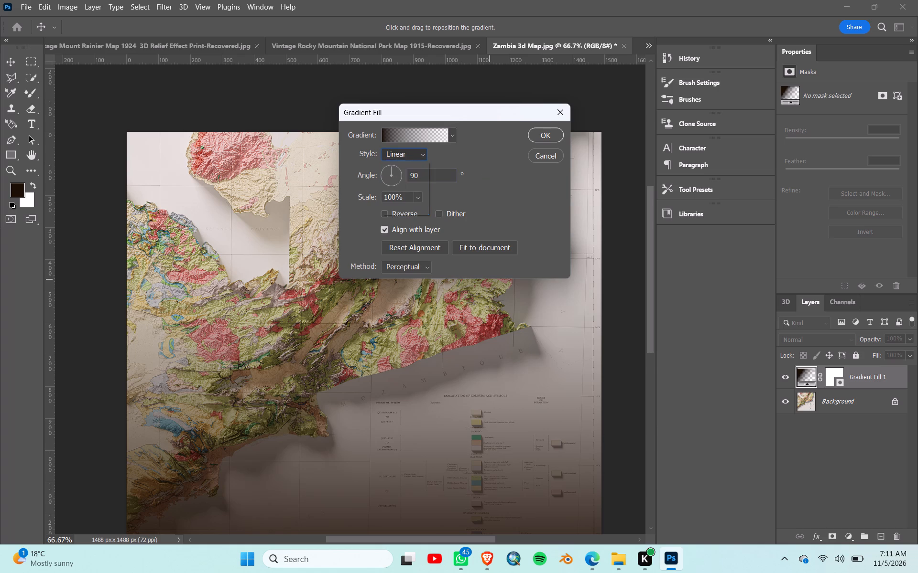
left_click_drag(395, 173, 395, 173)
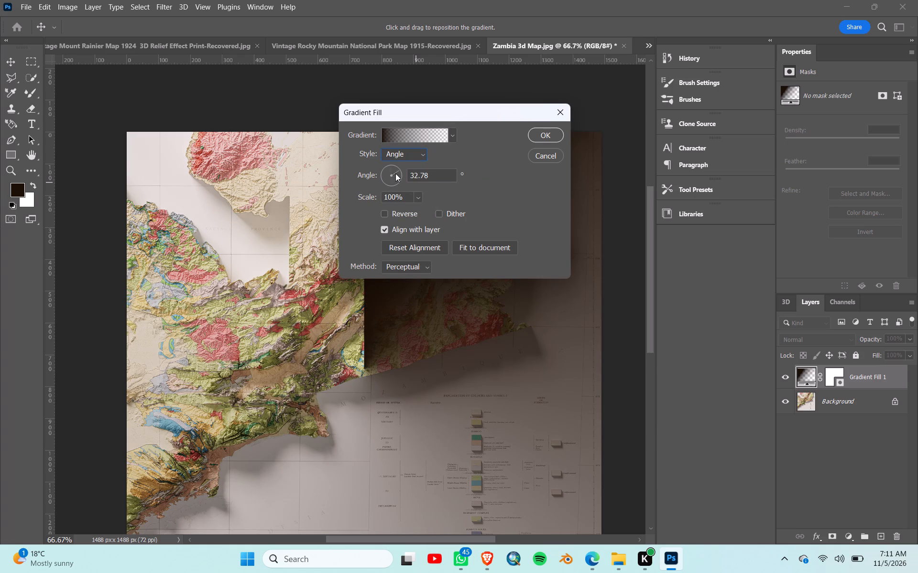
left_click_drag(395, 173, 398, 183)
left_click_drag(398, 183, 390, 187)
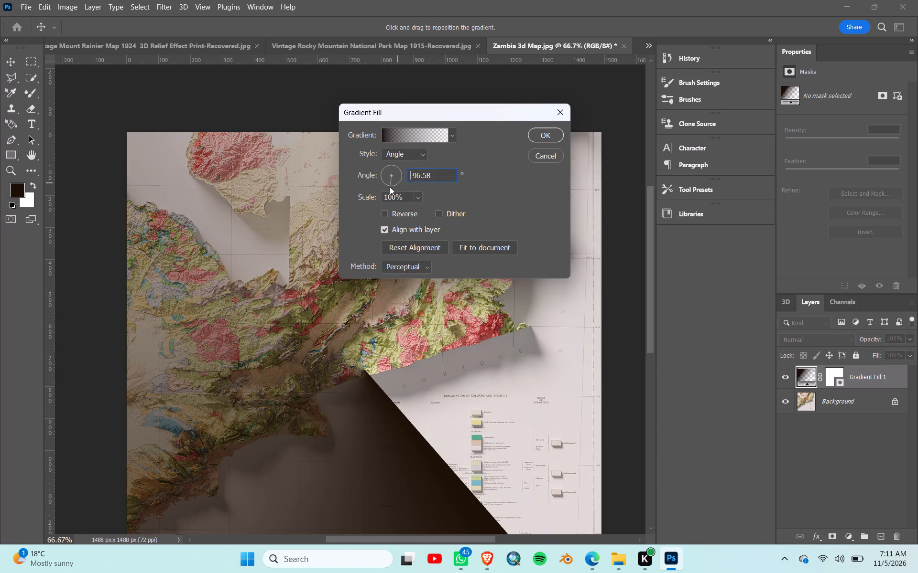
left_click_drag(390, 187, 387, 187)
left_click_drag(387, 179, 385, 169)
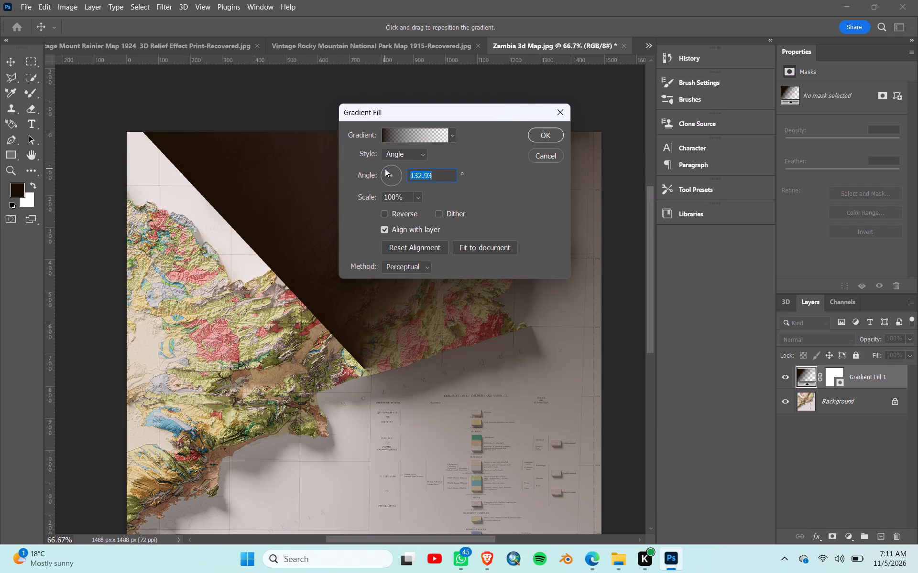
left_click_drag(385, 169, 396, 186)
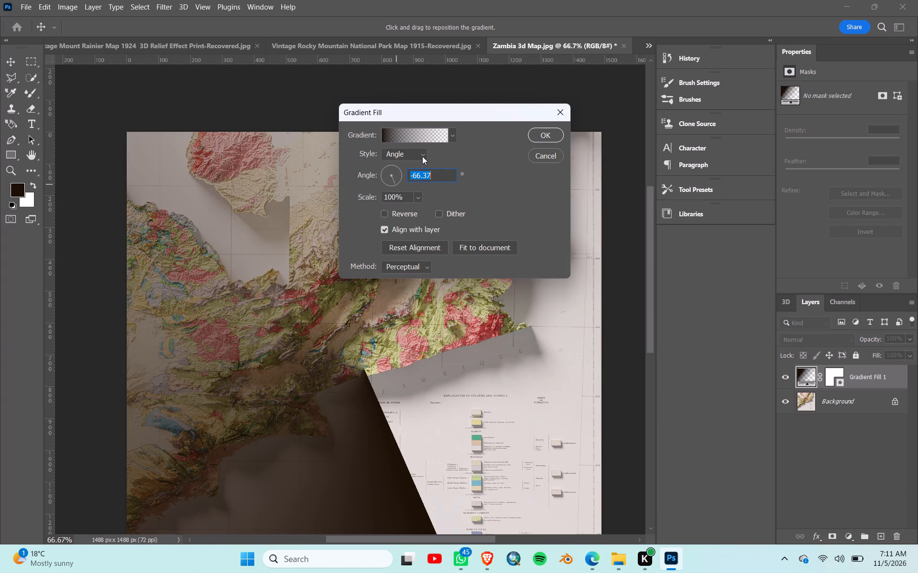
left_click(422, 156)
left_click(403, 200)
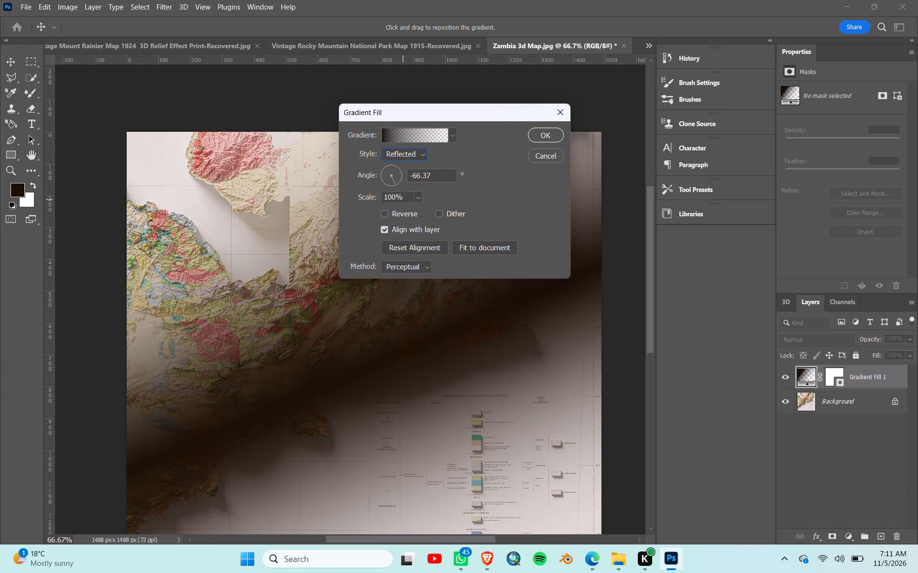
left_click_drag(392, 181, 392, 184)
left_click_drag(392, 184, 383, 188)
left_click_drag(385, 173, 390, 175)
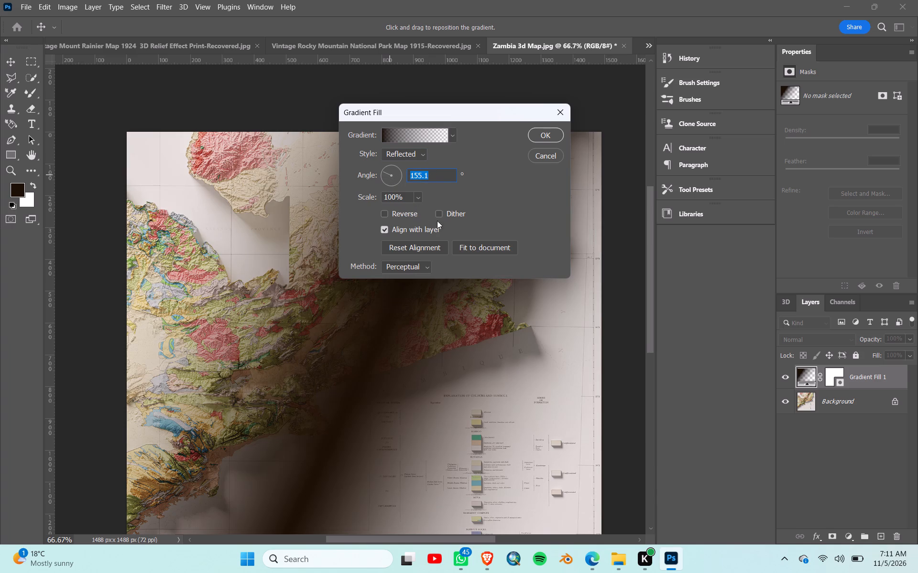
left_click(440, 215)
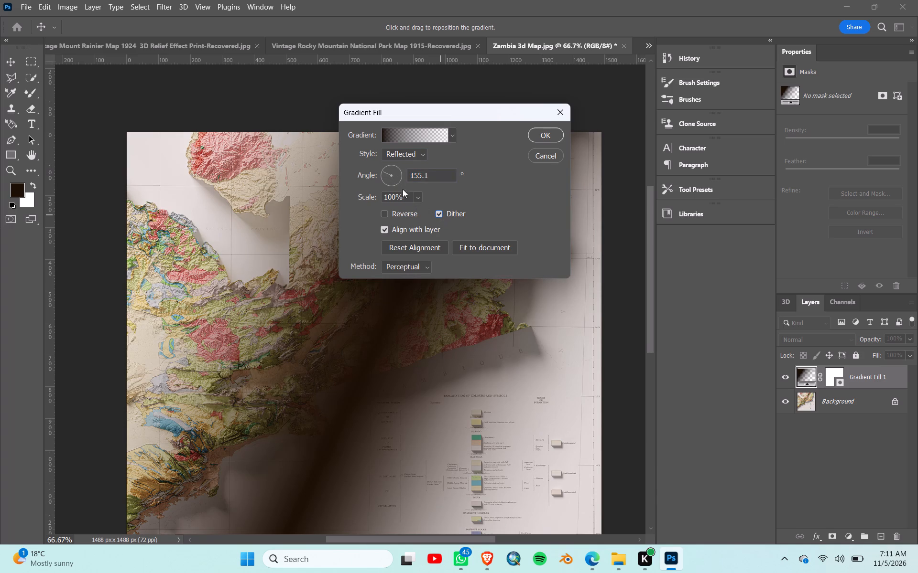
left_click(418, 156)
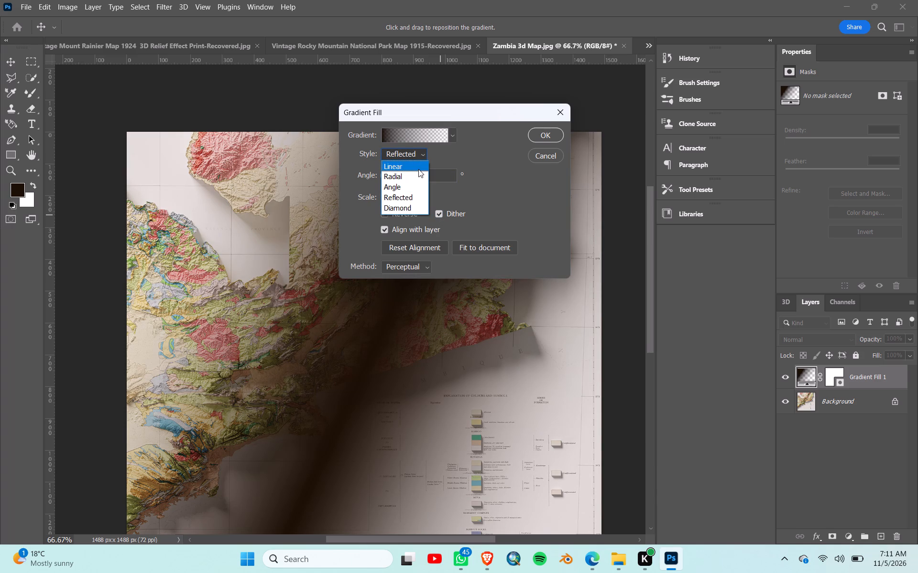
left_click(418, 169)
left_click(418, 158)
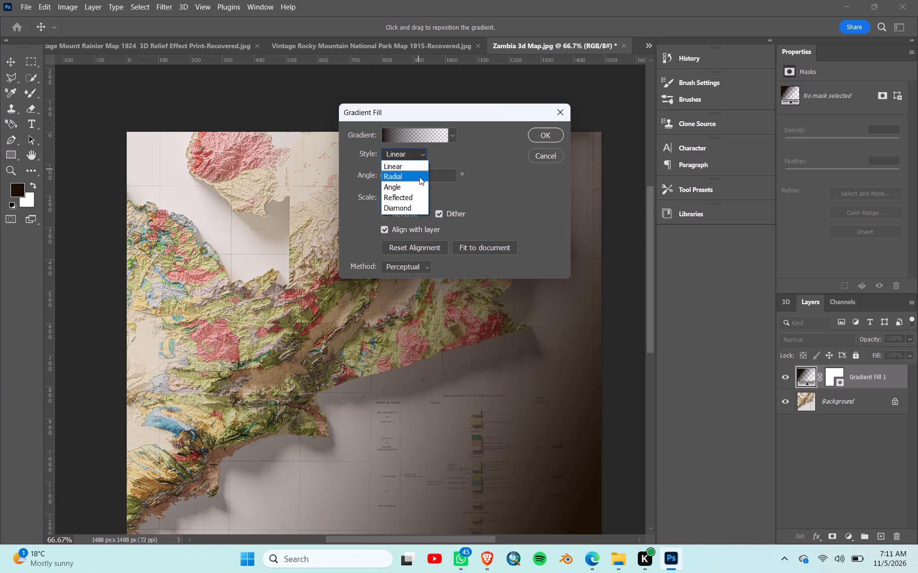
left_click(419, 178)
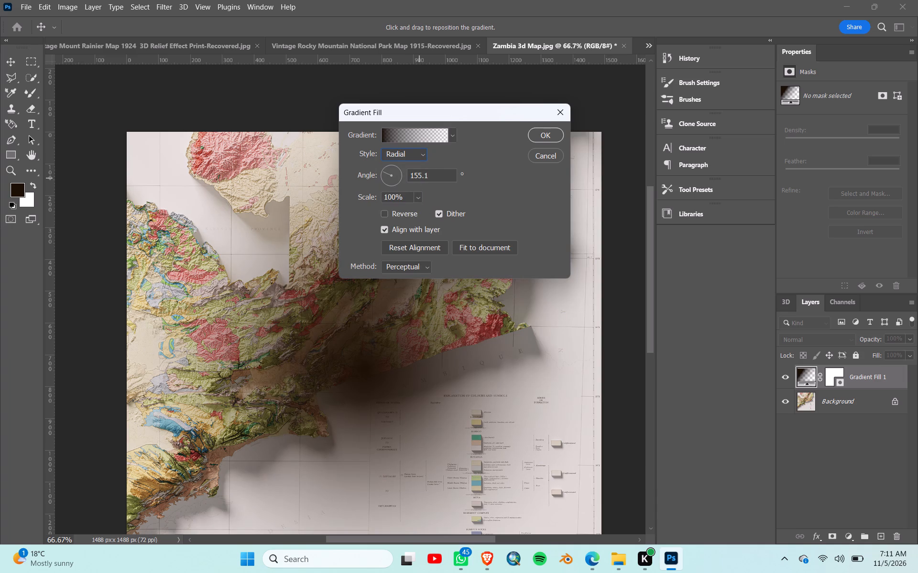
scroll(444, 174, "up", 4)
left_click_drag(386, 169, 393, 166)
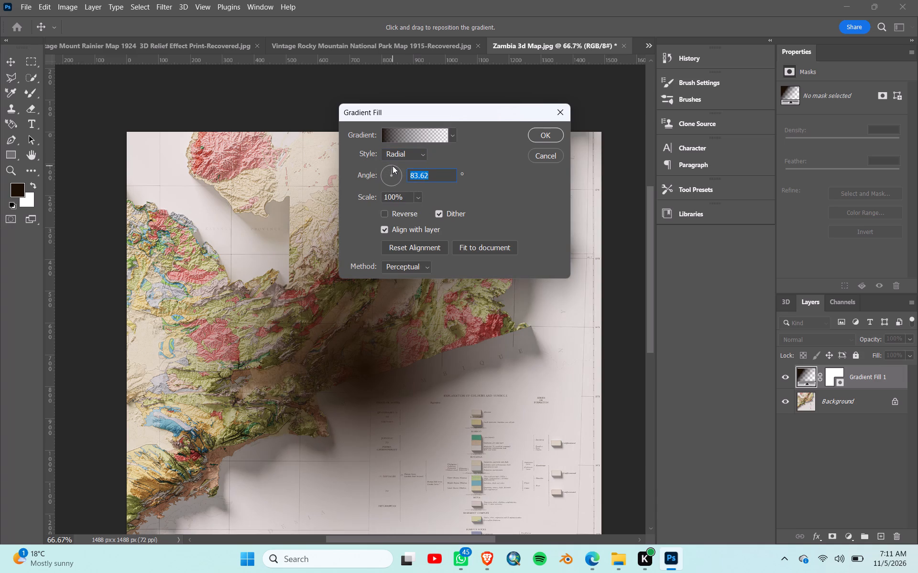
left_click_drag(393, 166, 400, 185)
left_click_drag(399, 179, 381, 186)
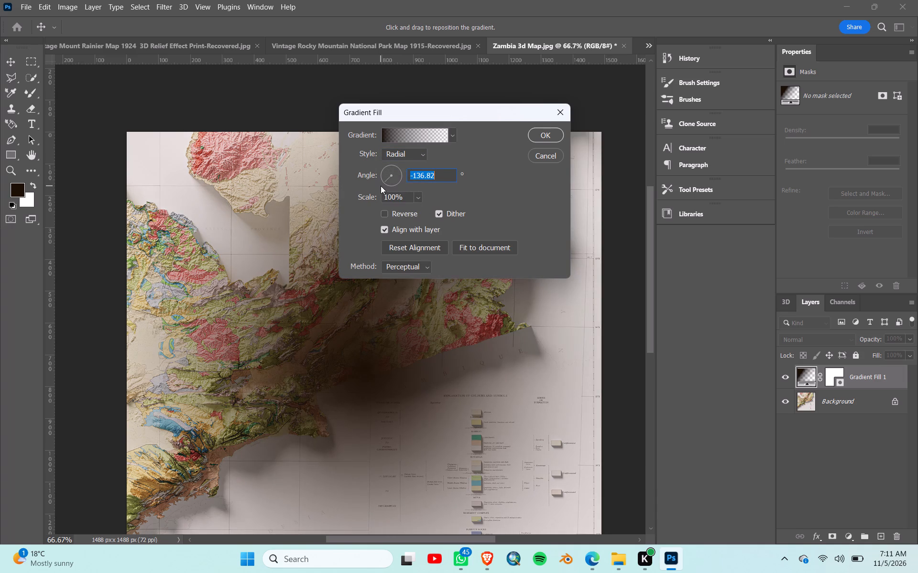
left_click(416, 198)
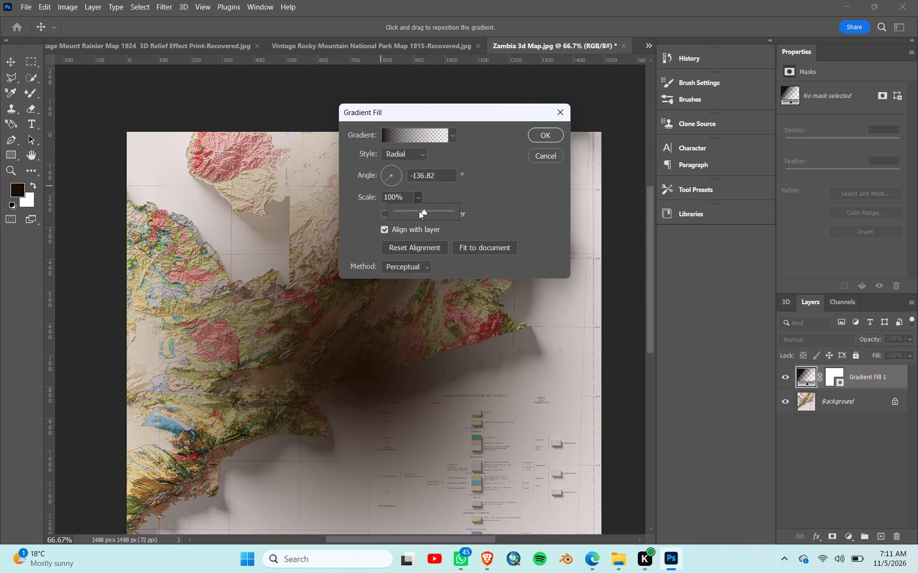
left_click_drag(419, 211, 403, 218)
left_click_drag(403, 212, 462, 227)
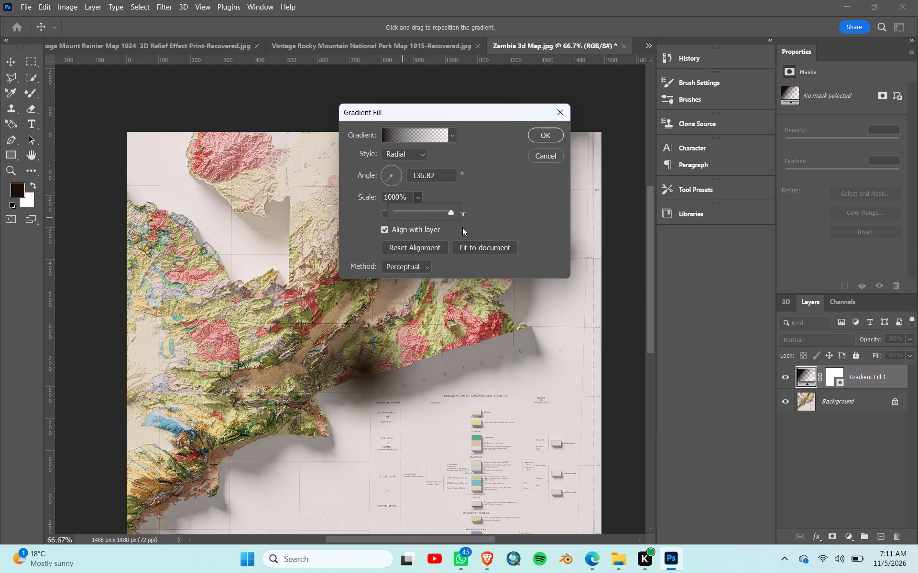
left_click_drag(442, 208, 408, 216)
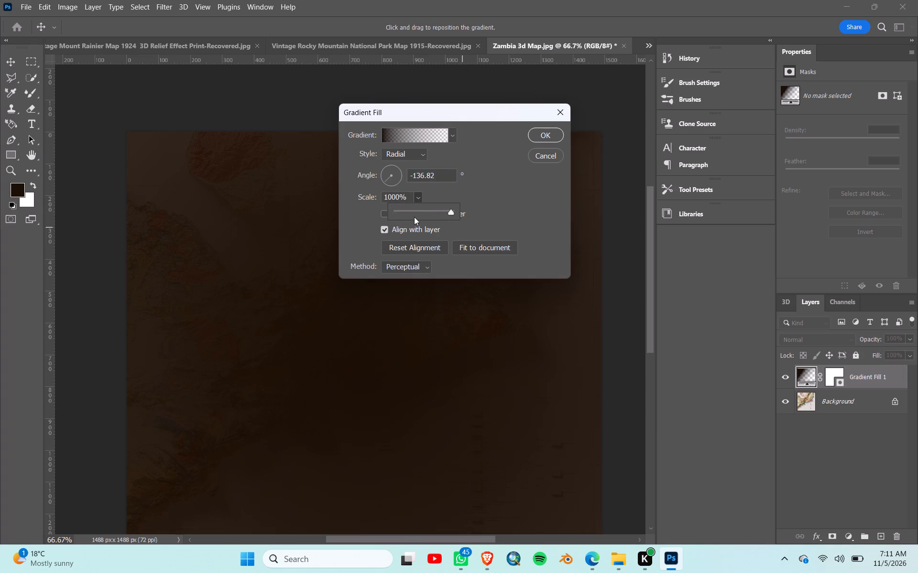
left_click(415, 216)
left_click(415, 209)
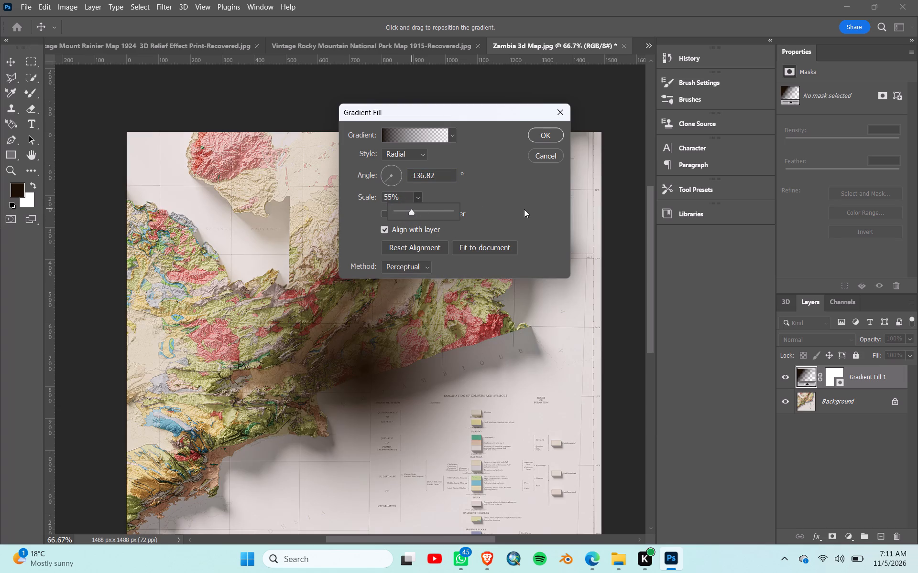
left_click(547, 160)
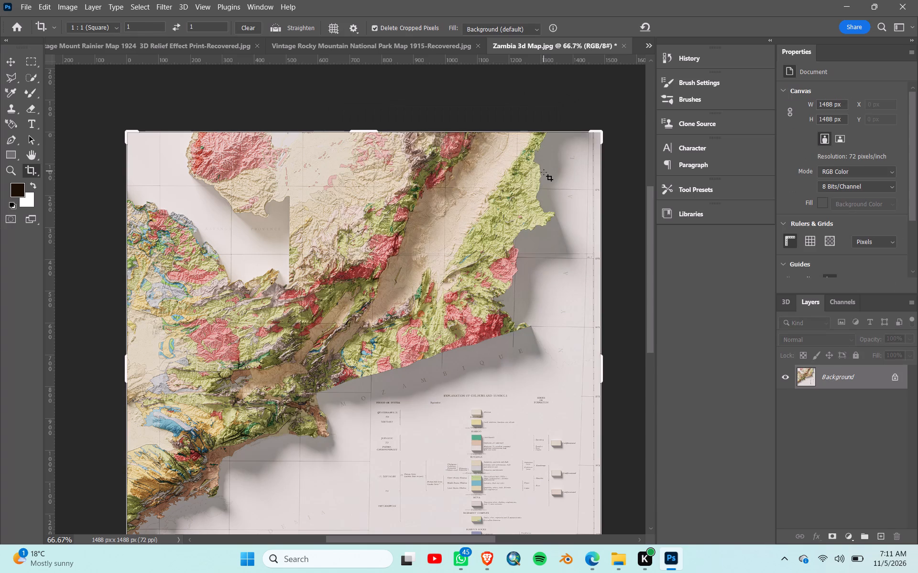
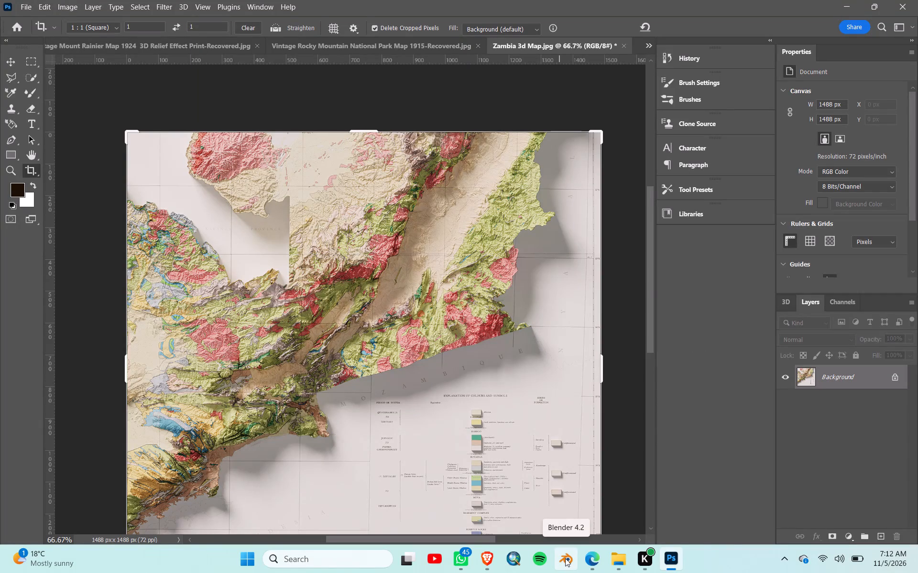
Create a layer group above the Zambia map's Background layer and add an empty layer inside it.
scroll(509, 413, "down", 2)
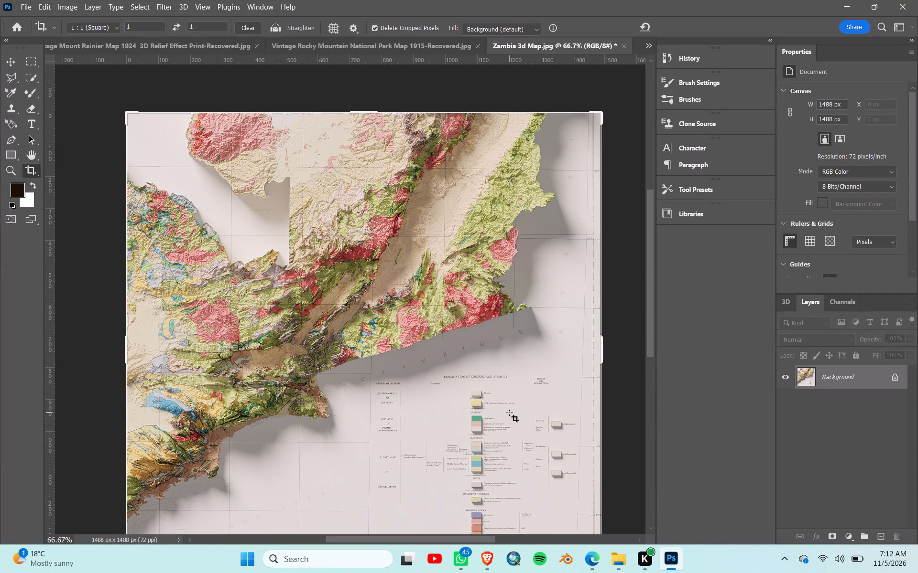
scroll(509, 413, "down", 7)
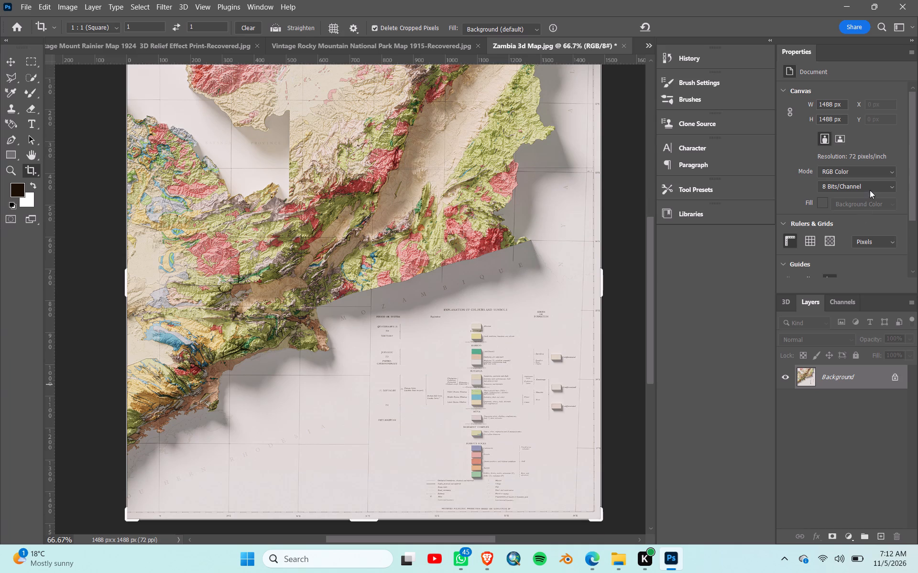
left_click(860, 383)
left_click(870, 538)
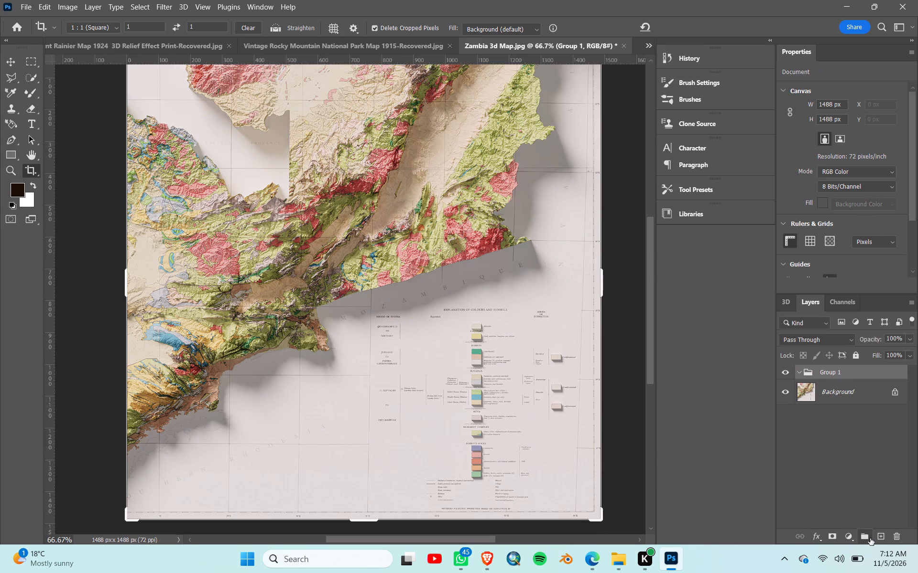
left_click(877, 538)
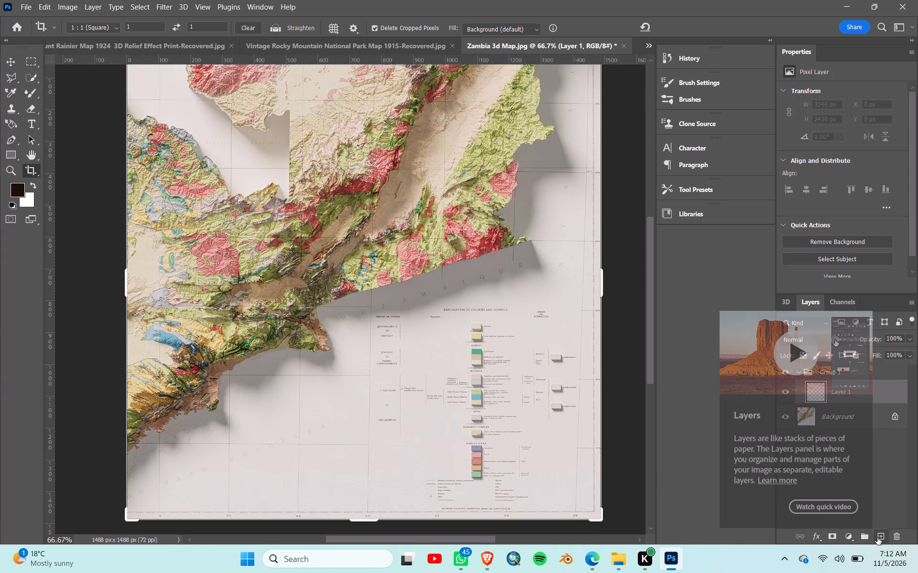
left_click(902, 475)
Add a Brightness/Contrast adjustment layer above the empty layer in the group.
left_click(848, 535)
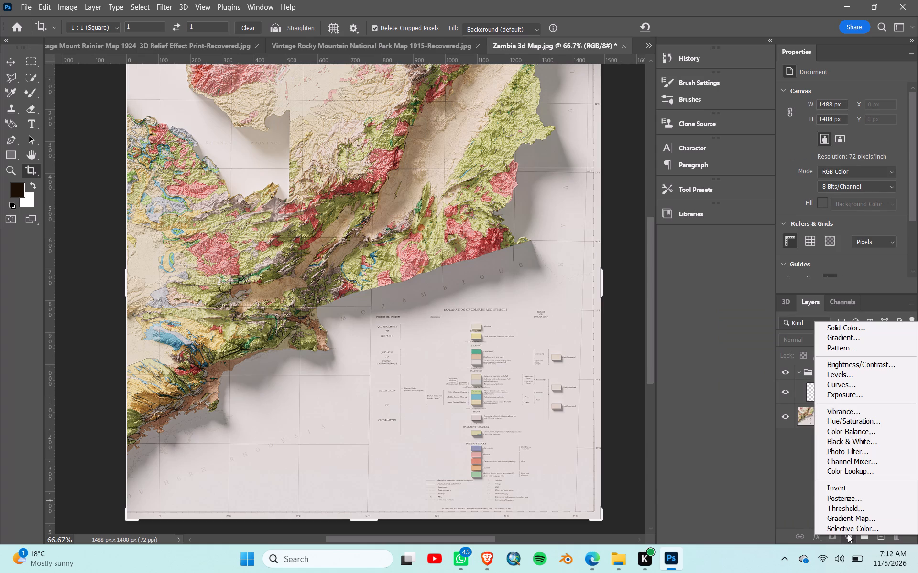
left_click(852, 368)
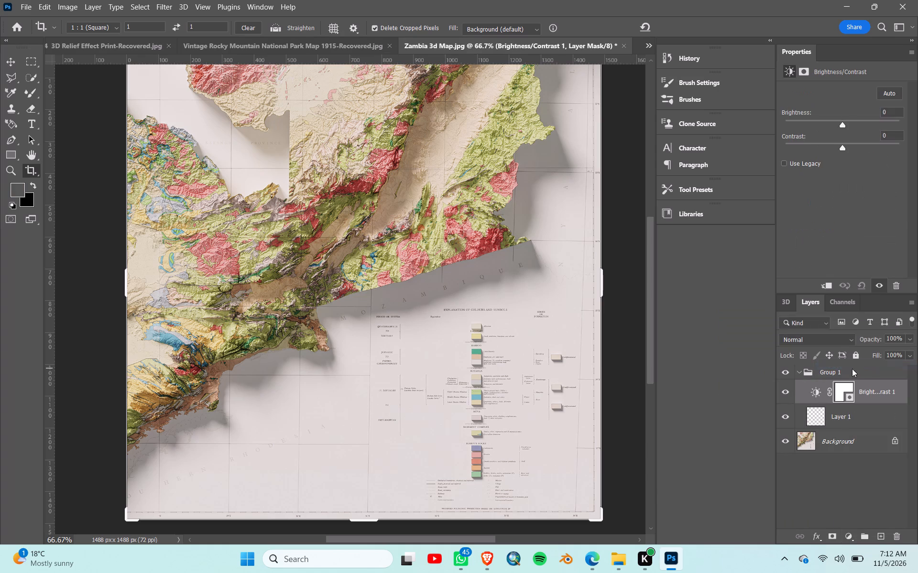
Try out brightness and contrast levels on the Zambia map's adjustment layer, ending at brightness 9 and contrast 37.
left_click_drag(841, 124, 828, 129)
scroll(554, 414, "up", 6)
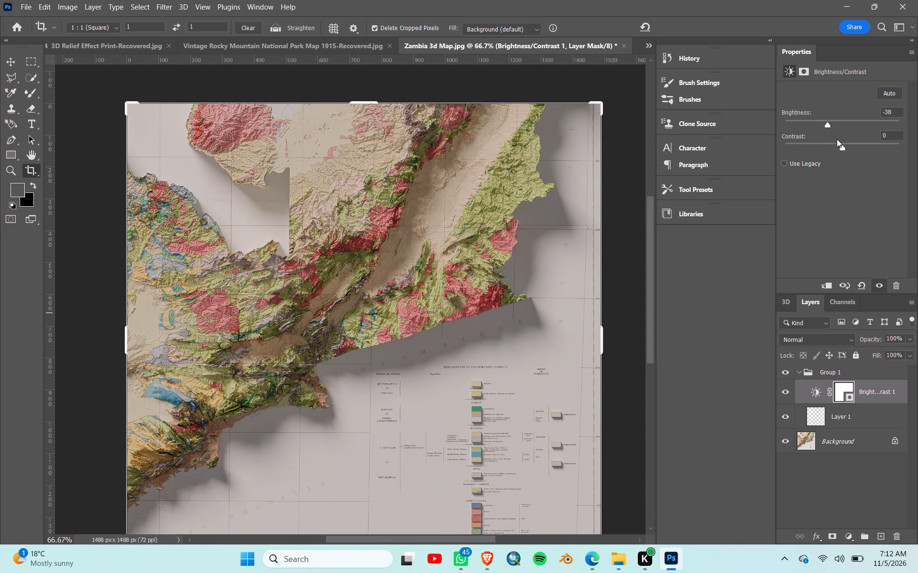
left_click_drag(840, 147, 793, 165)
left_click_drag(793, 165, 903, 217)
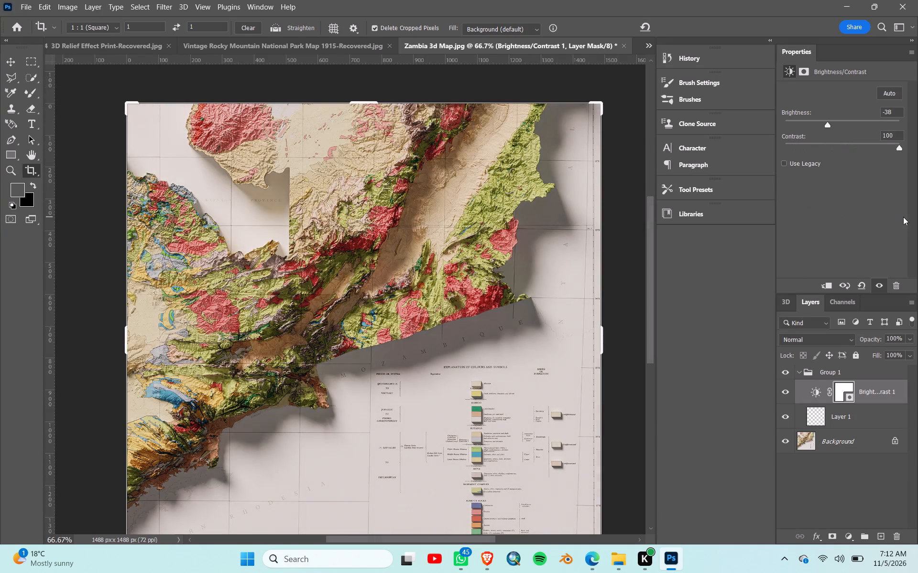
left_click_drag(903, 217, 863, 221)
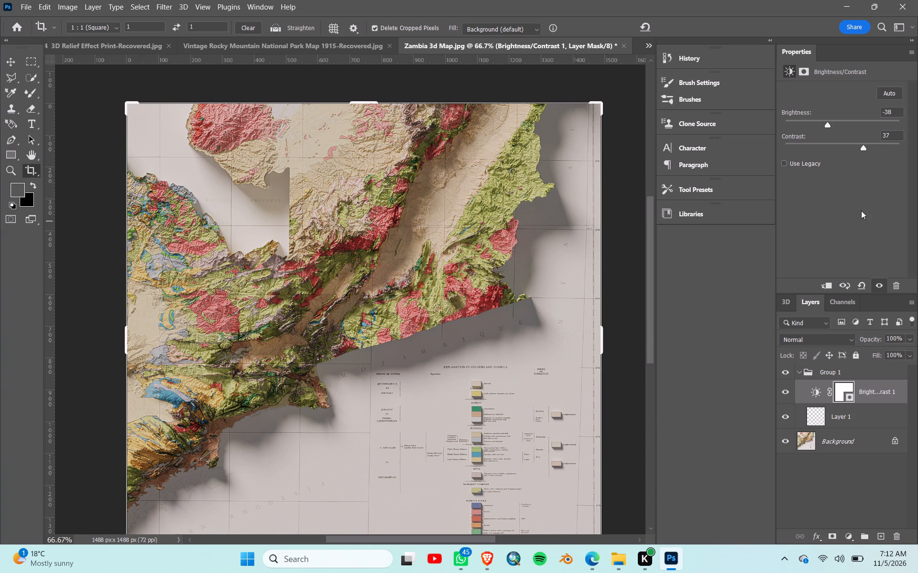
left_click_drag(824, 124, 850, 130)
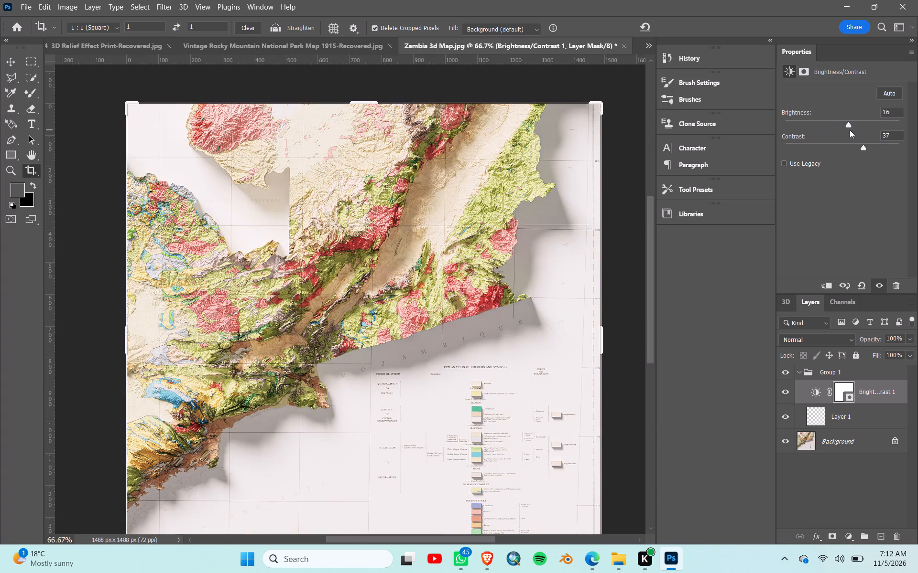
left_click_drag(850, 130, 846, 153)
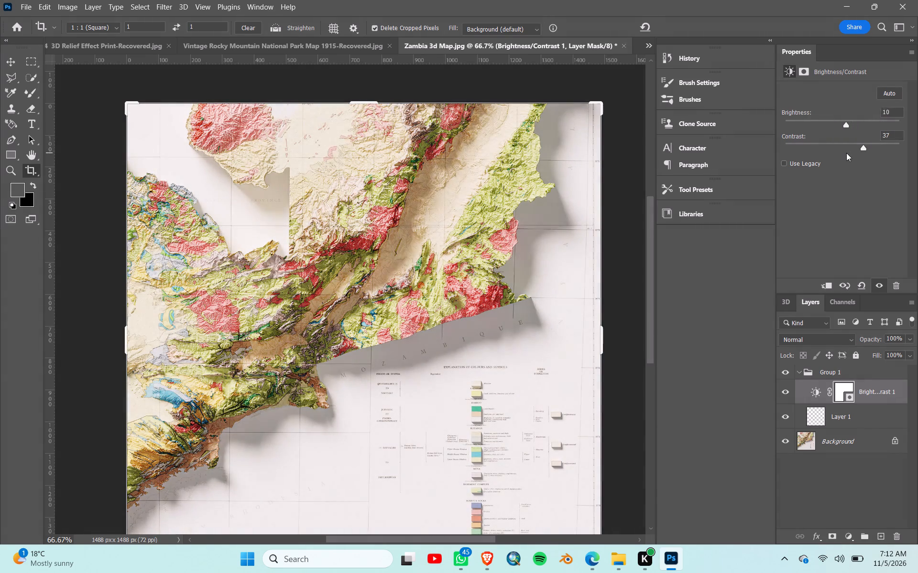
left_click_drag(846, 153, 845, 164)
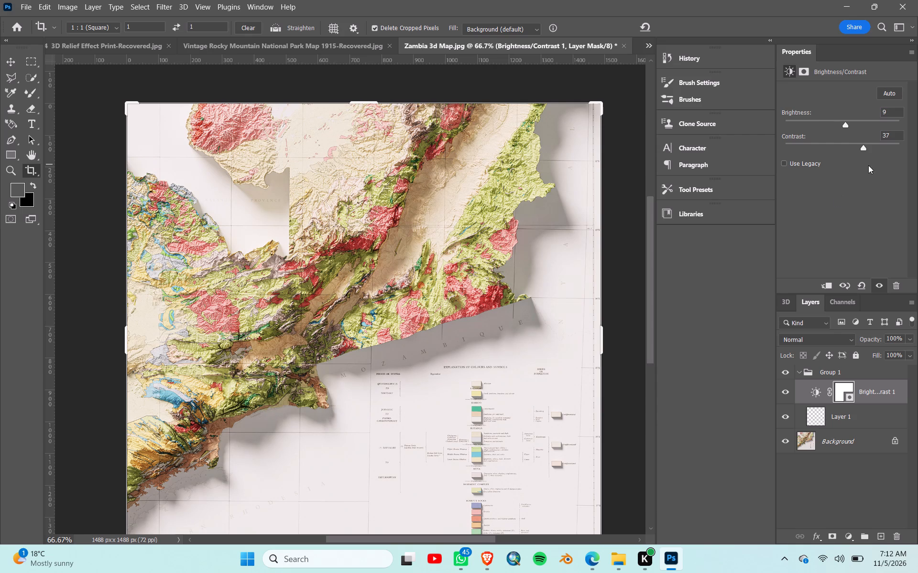
Turn on Use Legacy for the Brightness/Contrast adjustment.
left_click(784, 162)
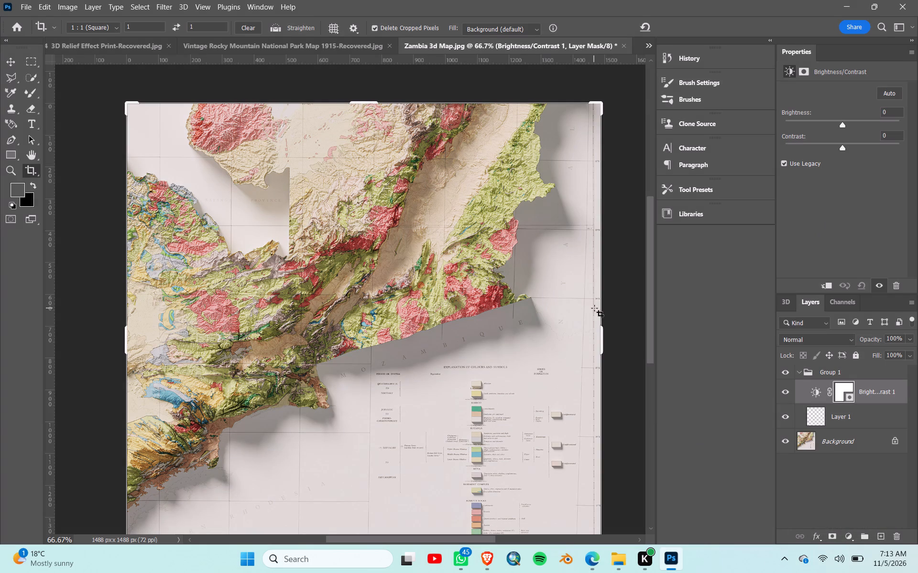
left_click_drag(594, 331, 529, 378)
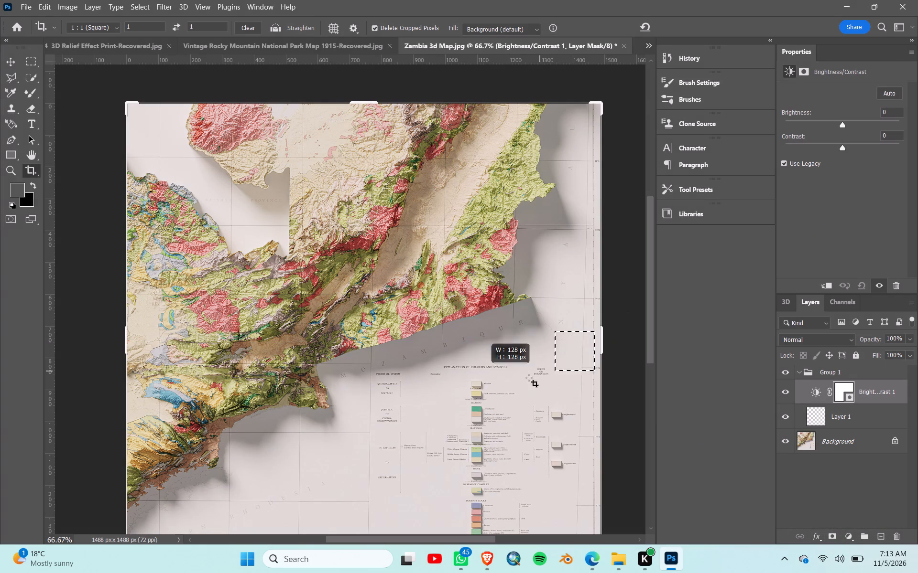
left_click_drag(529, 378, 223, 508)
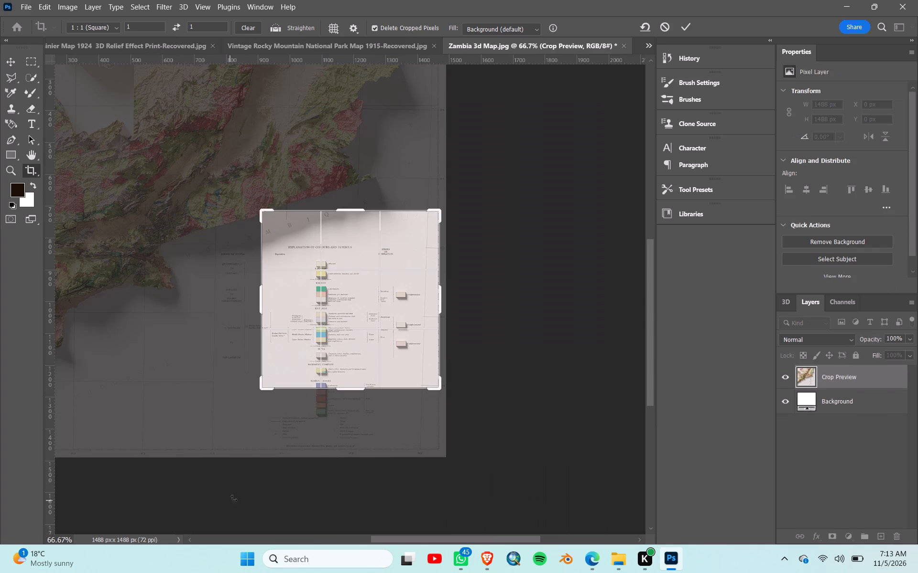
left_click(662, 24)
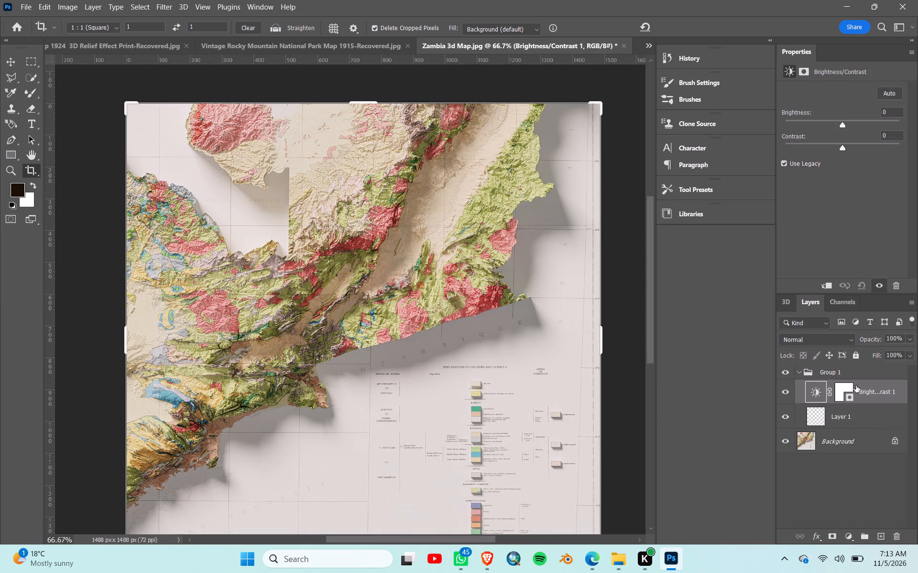
Make the Zambia map's Background layer the active layer.
left_click(852, 453)
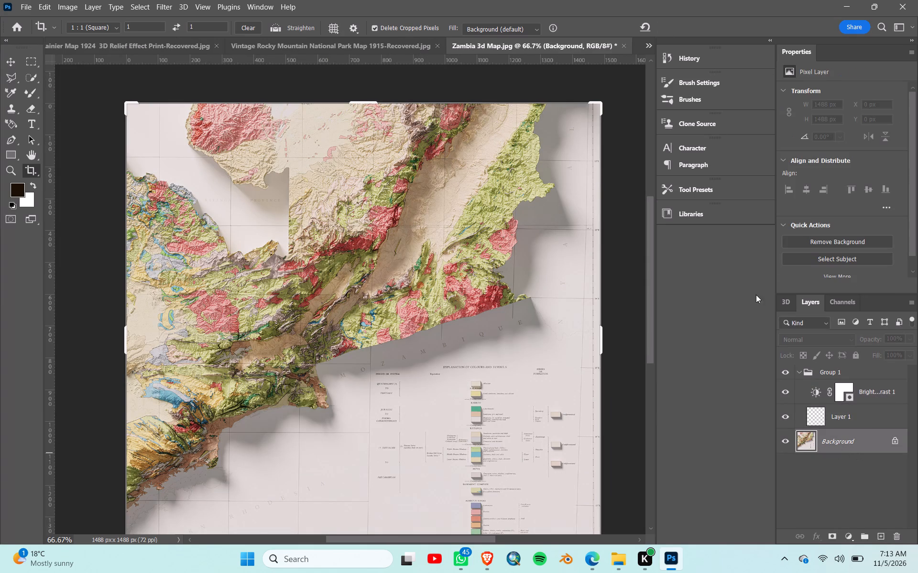
scroll(750, 280, "up", 5)
Switch to File Explorer and open Yellowstone 3d geologycal map.jpg from the LANDSCAPE folder in Photoshop.
left_click(630, 562)
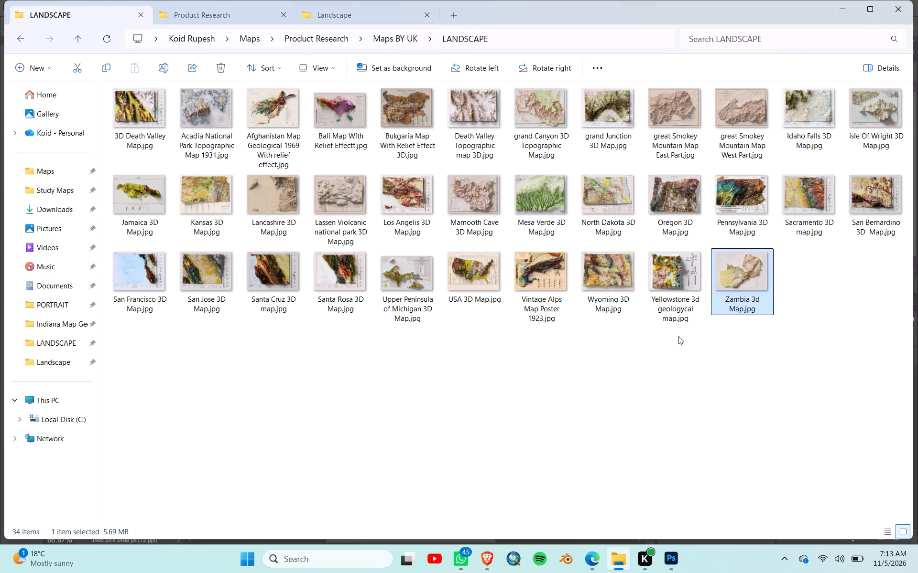
left_click(683, 285)
right_click(677, 282)
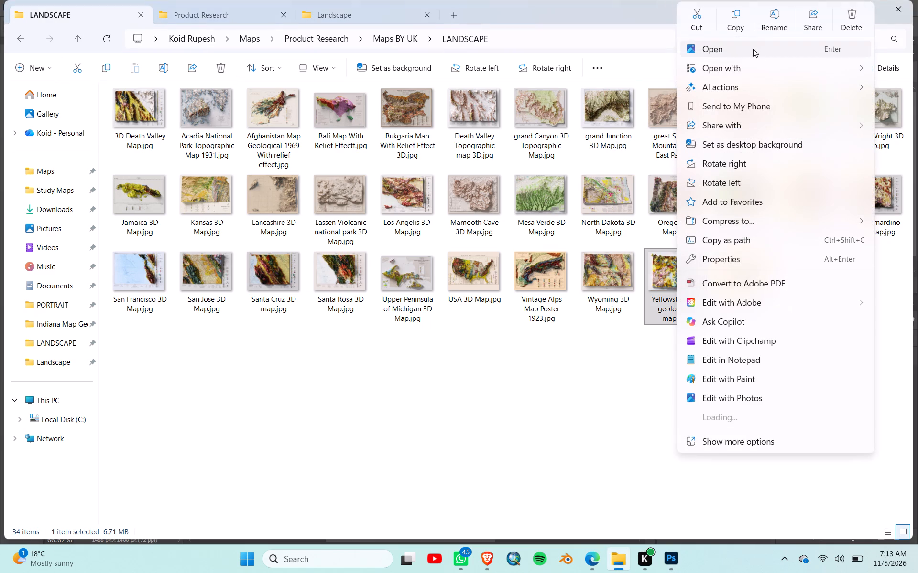
left_click(615, 114)
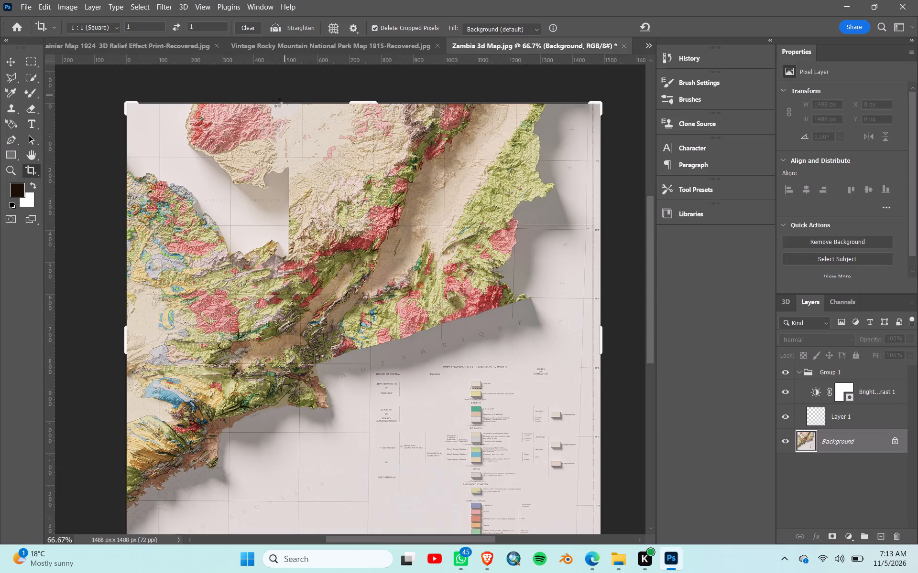
Copy the file name text of the Yellowstone 3d geologycal map image in File Explorer's LANDSCAPE folder.
left_click(623, 560)
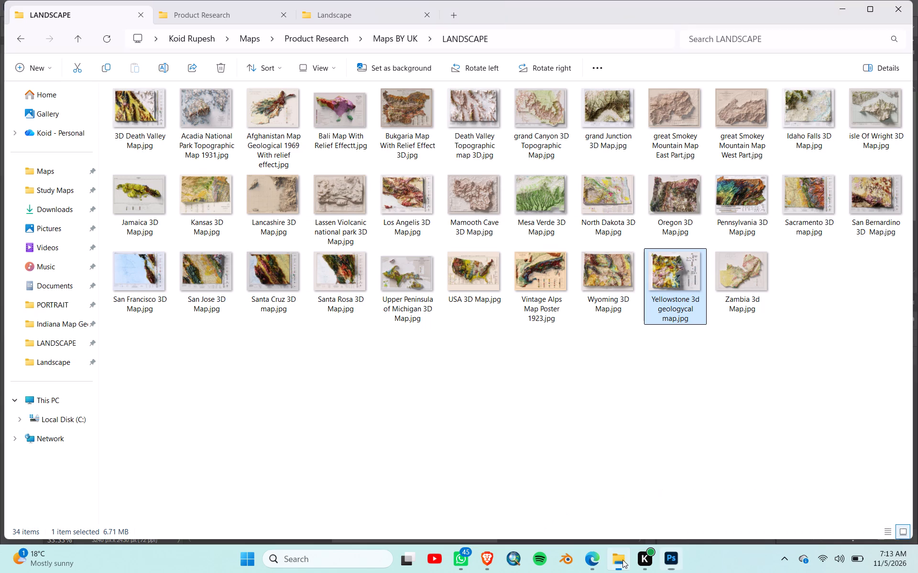
left_click(171, 67)
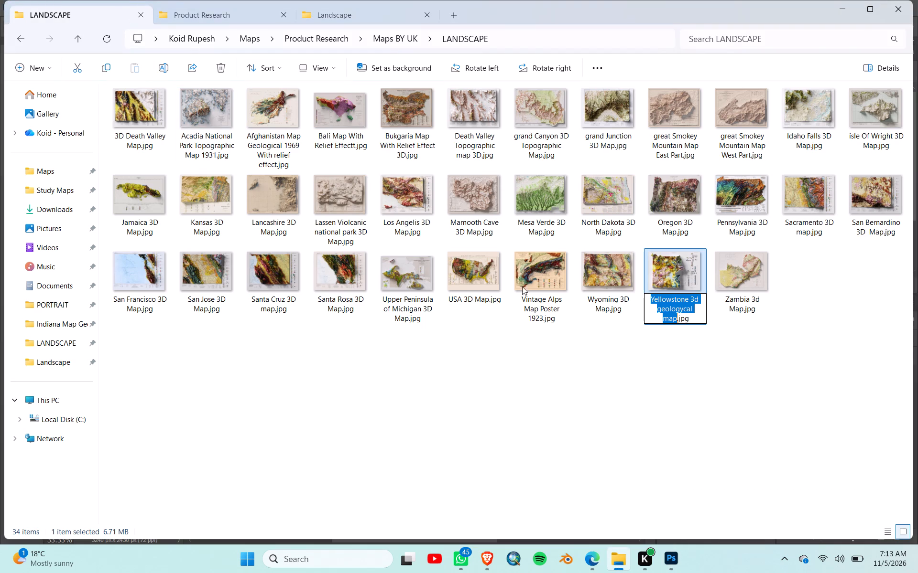
right_click(679, 309)
left_click(707, 346)
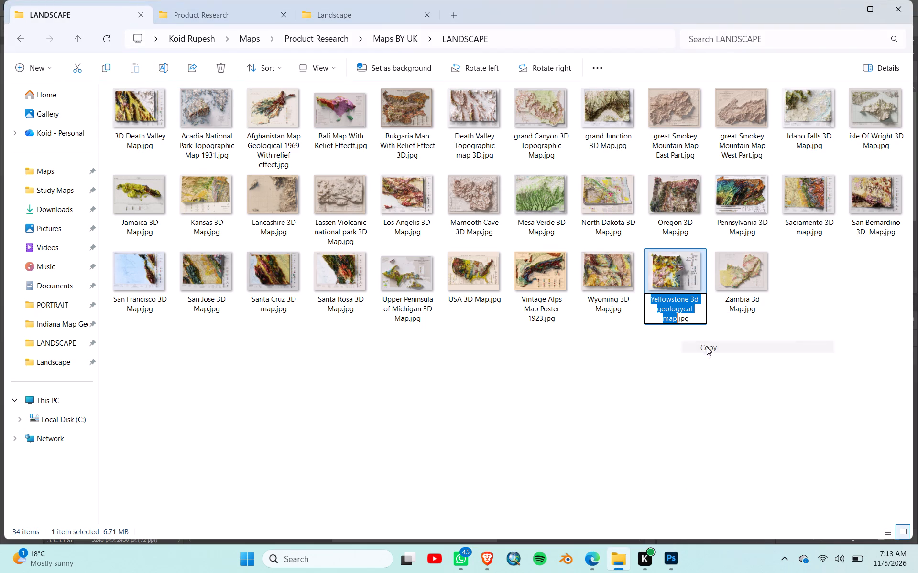
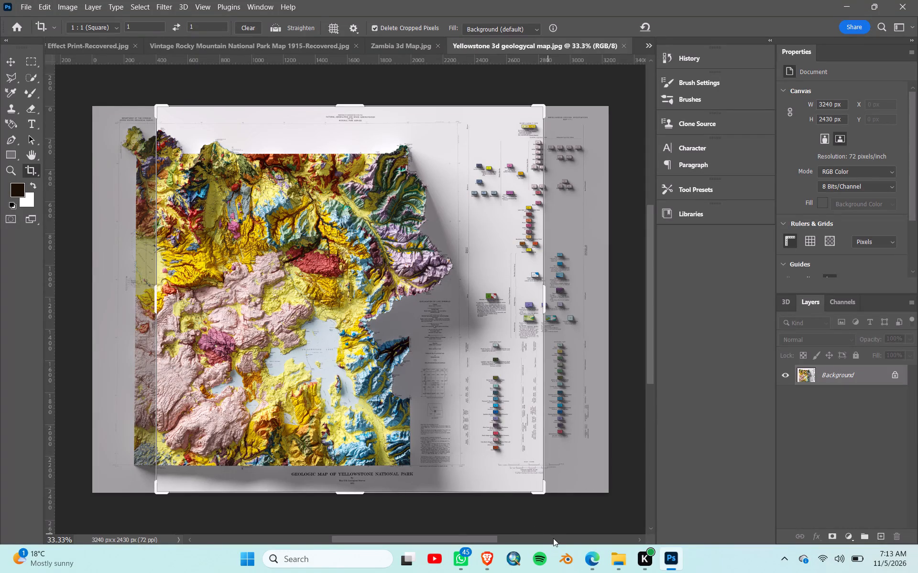
Crop the Yellowstone map to a square of about 1677 px covering the lake, the southeastern terrain and the bottom title.
left_click_drag(548, 491, 478, 441)
left_click_drag(403, 337, 374, 333)
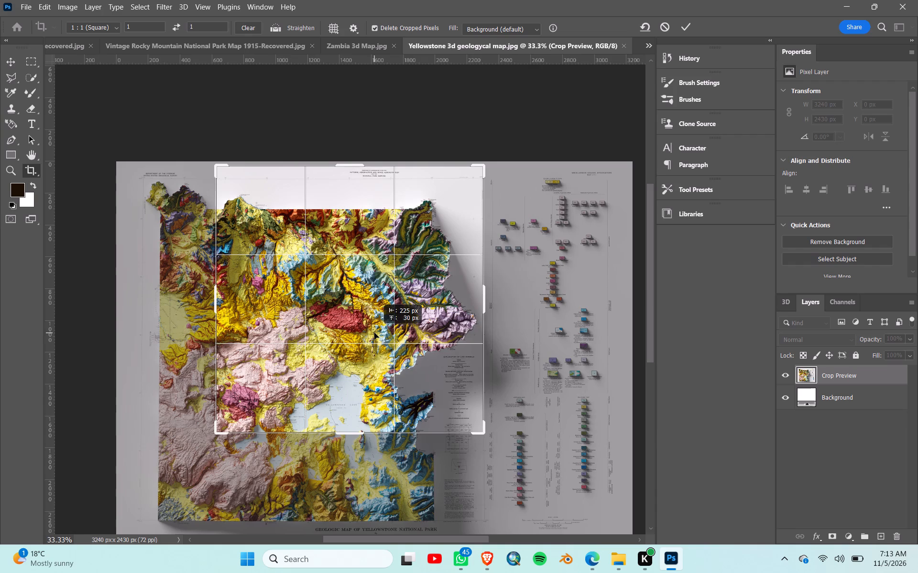
left_click_drag(374, 333, 362, 338)
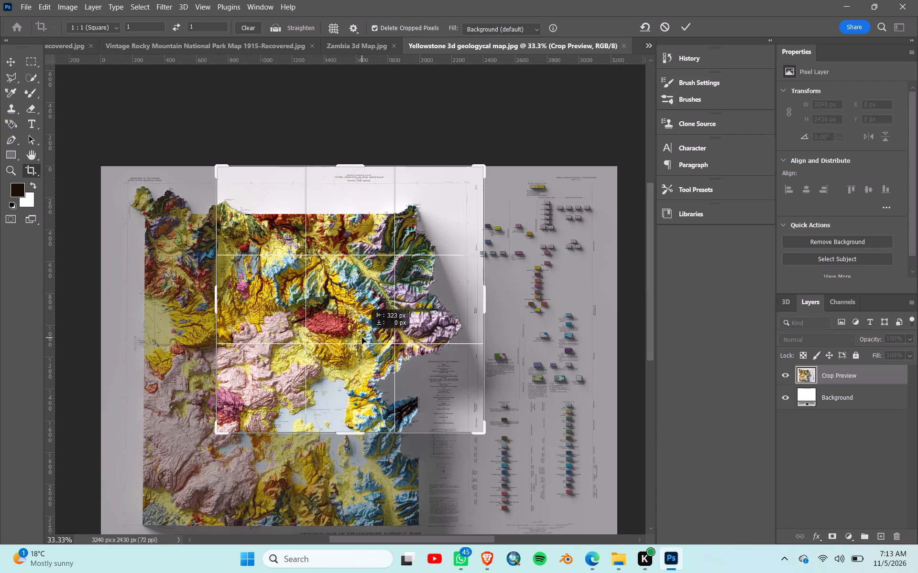
left_click_drag(362, 338, 365, 338)
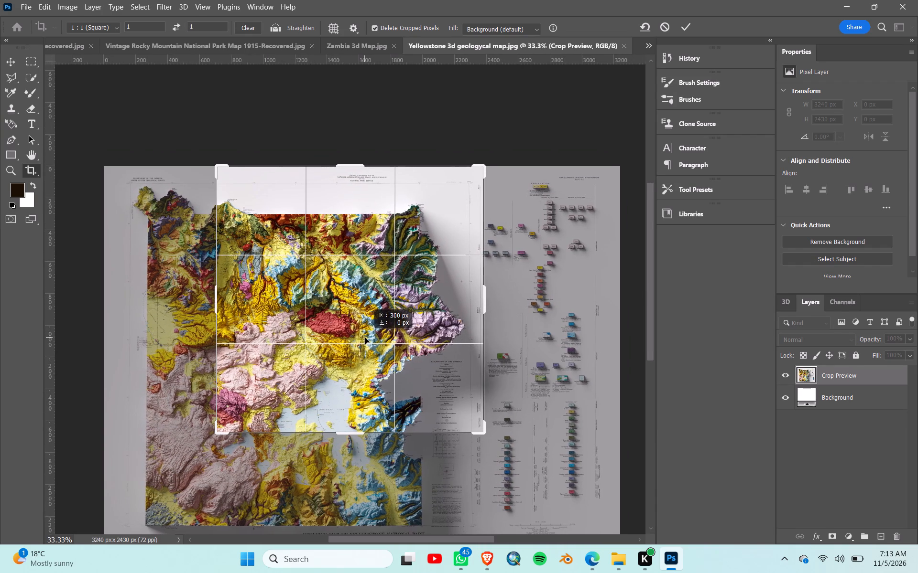
left_click_drag(365, 338, 368, 338)
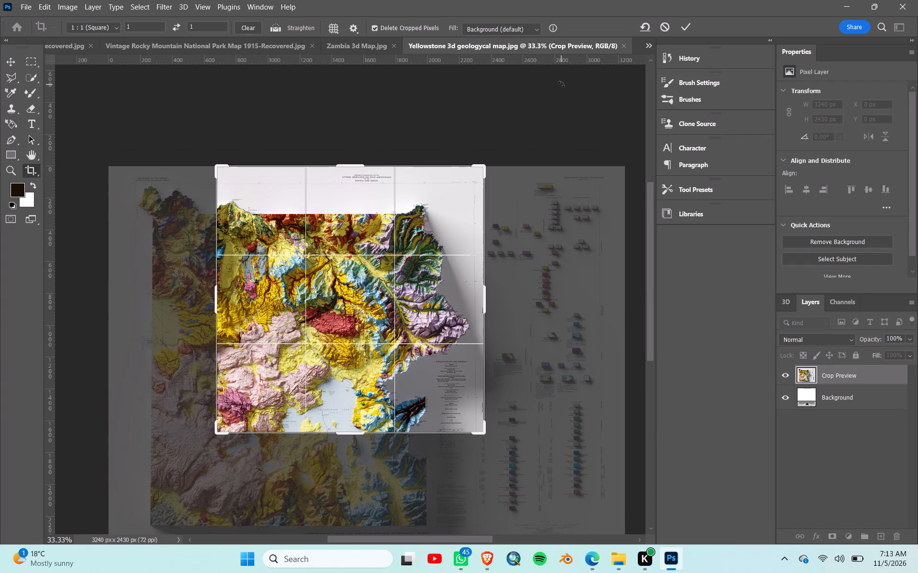
left_click_drag(396, 349, 415, 280)
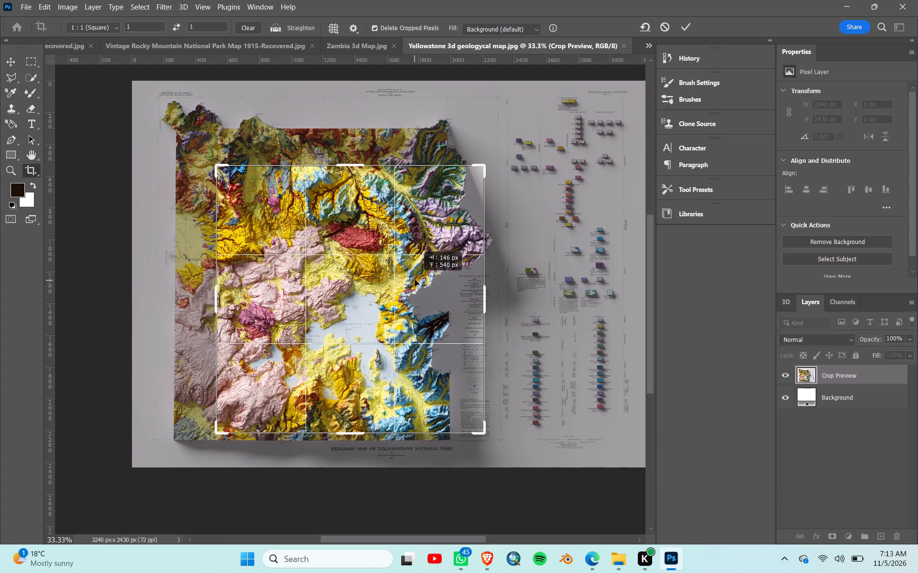
left_click_drag(415, 280, 415, 263)
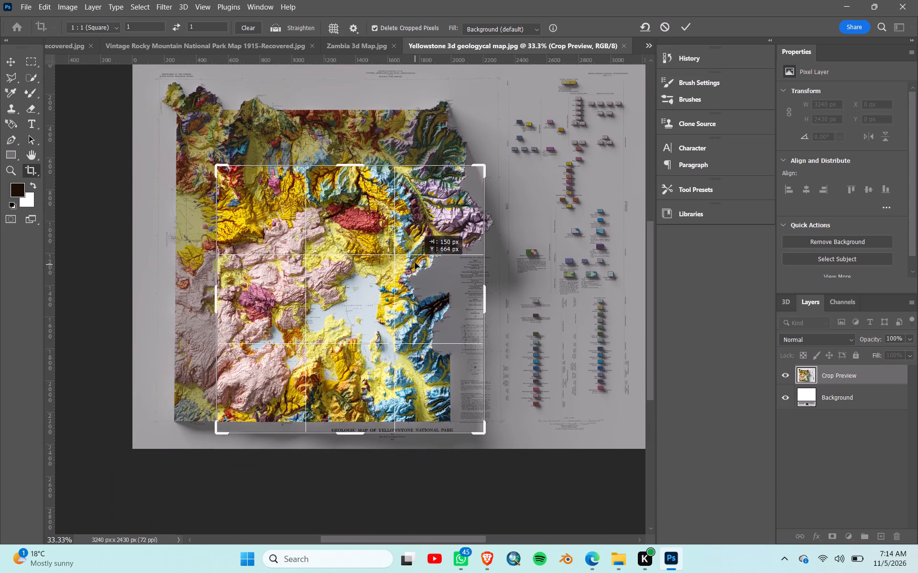
left_click_drag(415, 263, 408, 248)
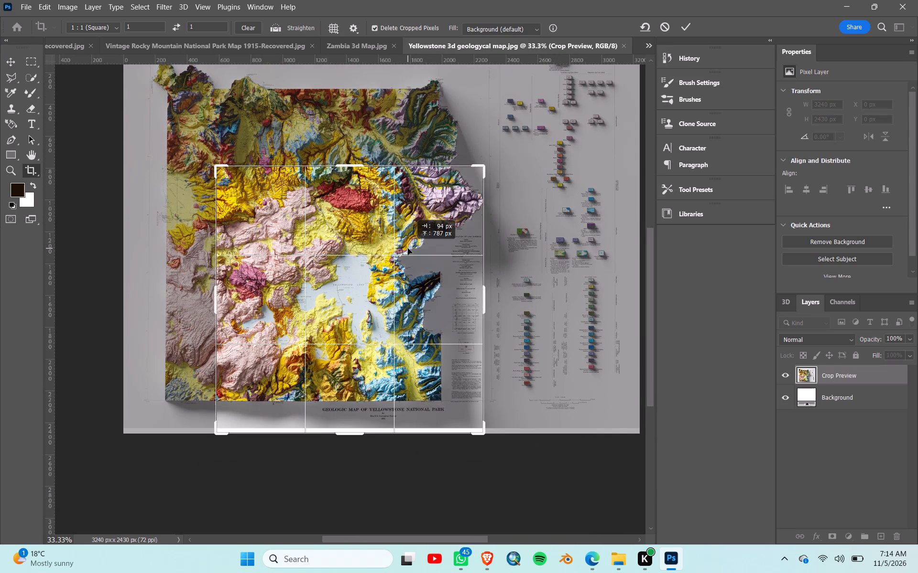
left_click_drag(408, 248, 404, 253)
left_click(685, 24)
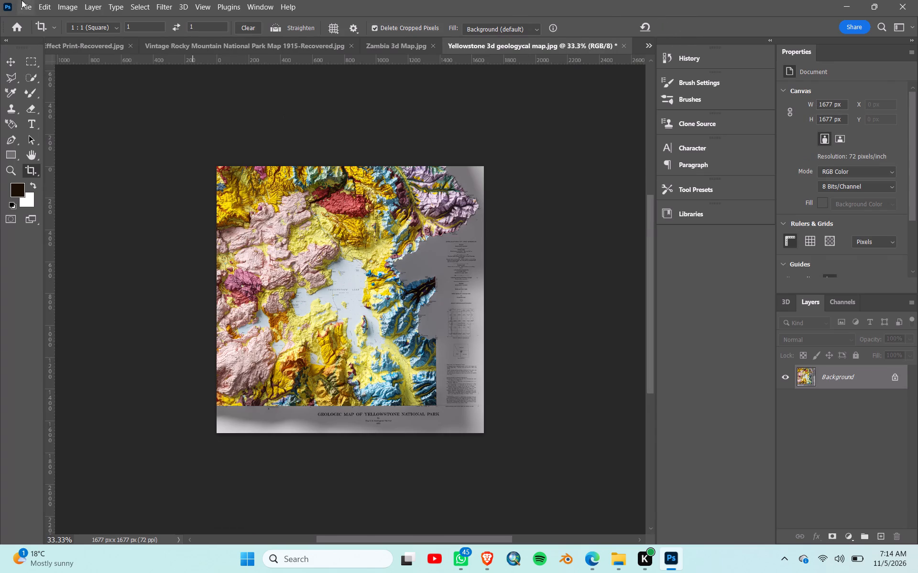
Export the cropped Yellowstone map as a JPG at quality 7, continuing to the save location.
left_click(21, 1)
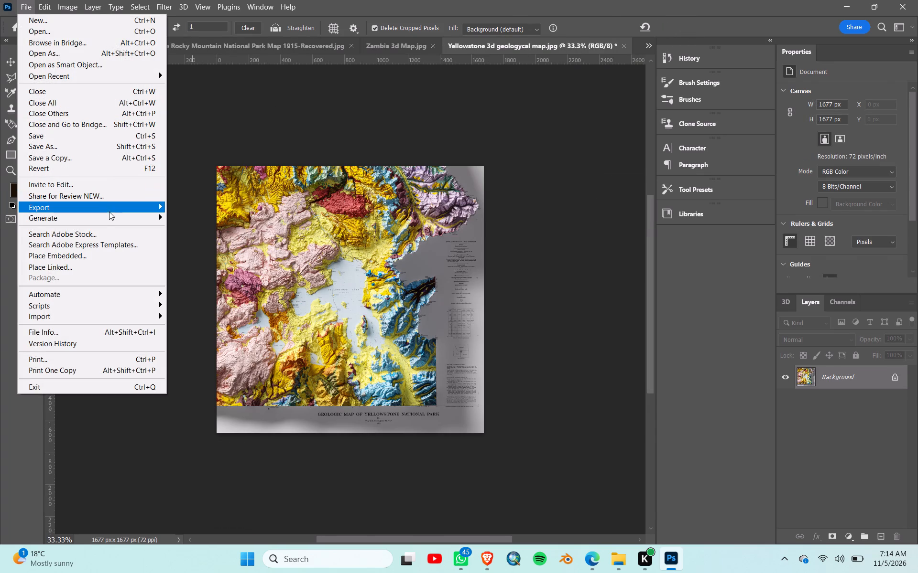
left_click(192, 220)
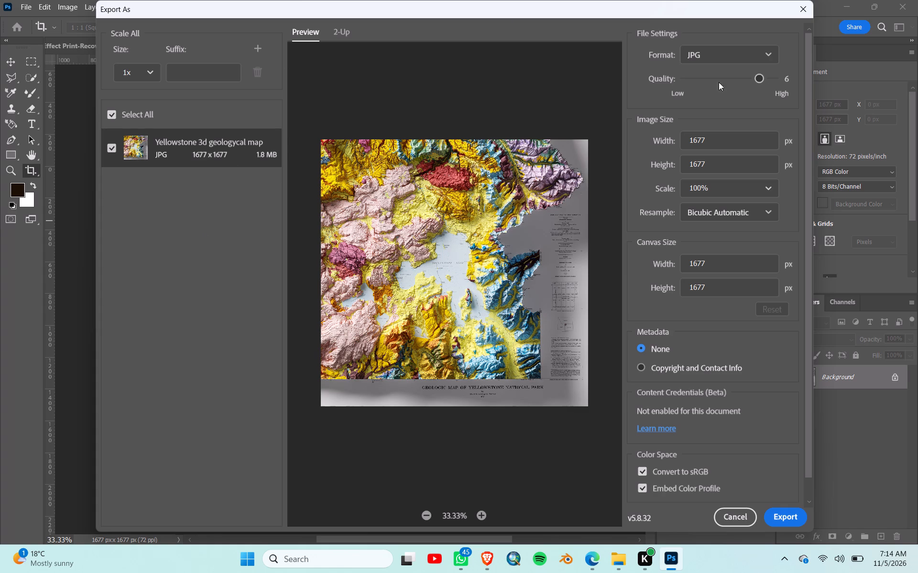
left_click_drag(759, 76, 795, 85)
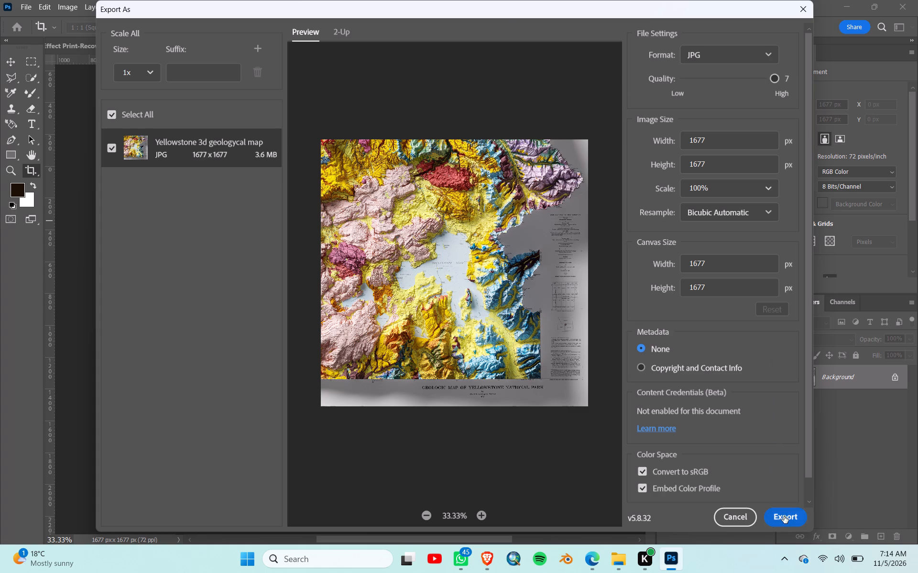
left_click(784, 516)
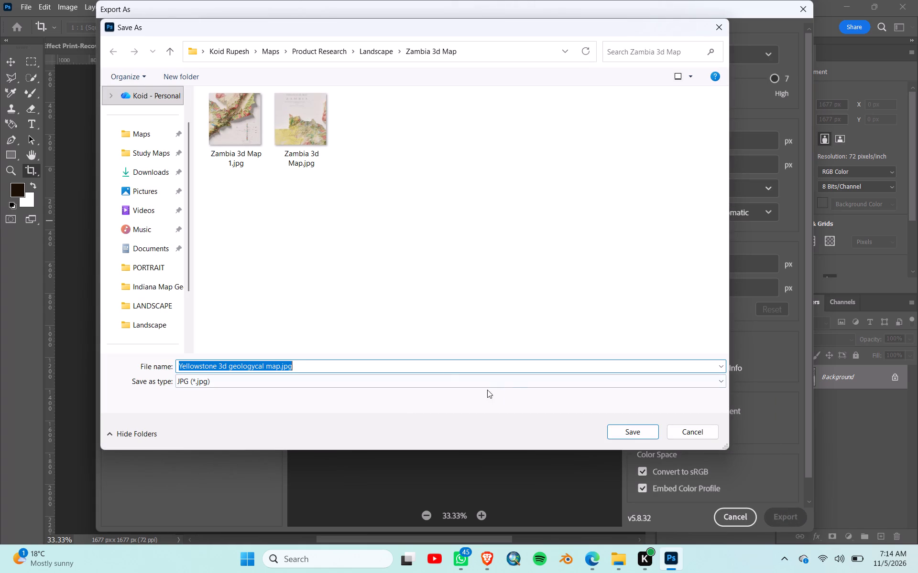
Create a folder named Yellowstone 3d geologycal map inside Product Research's Landscape folder.
left_click(389, 45)
right_click(348, 239)
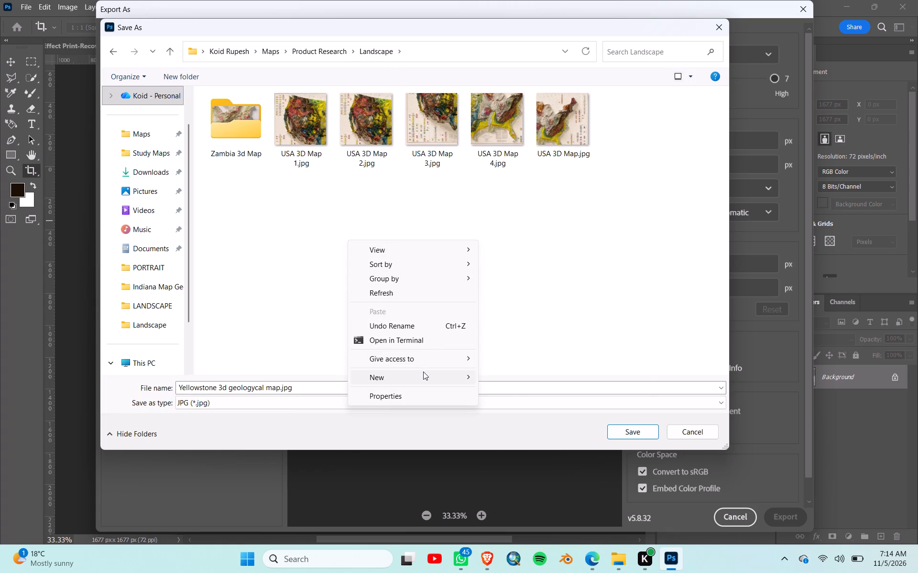
left_click(486, 381)
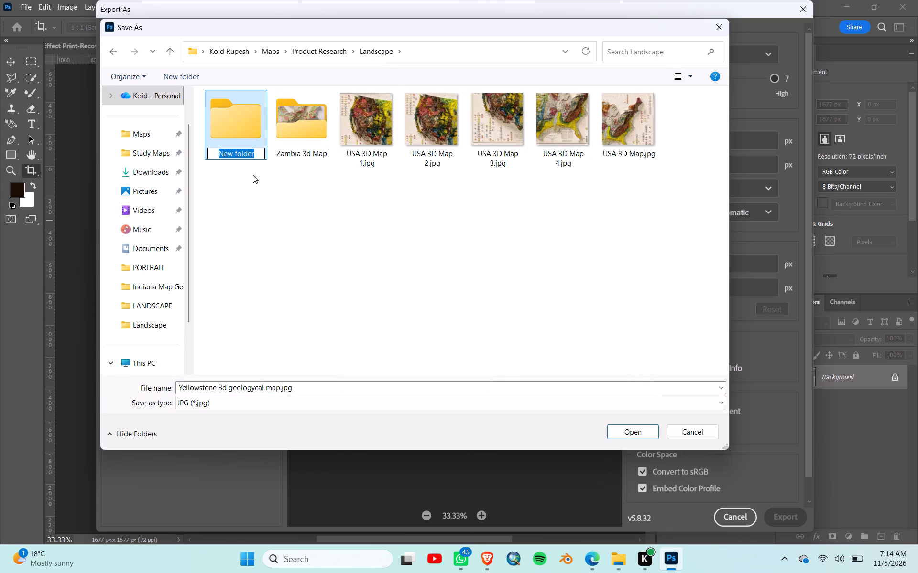
right_click(244, 150)
left_click(306, 199)
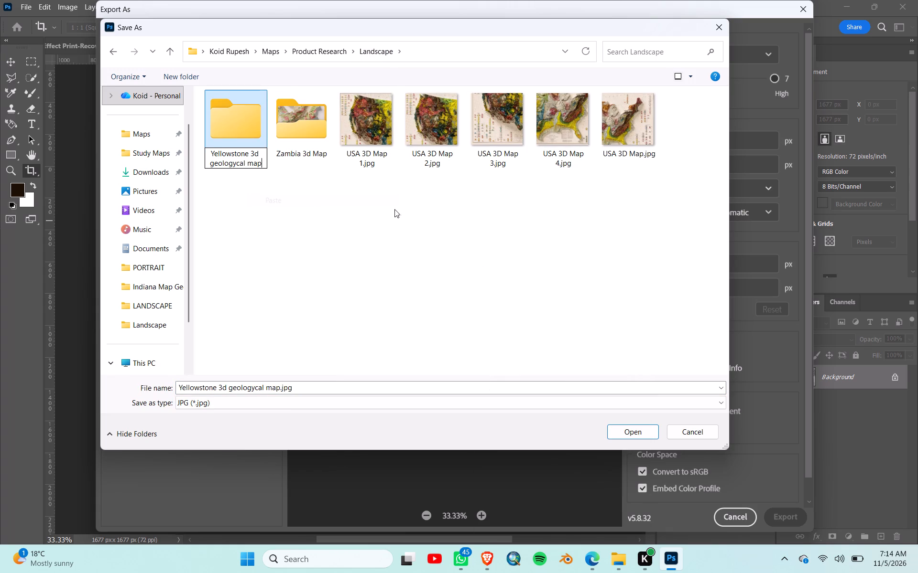
left_click(625, 430)
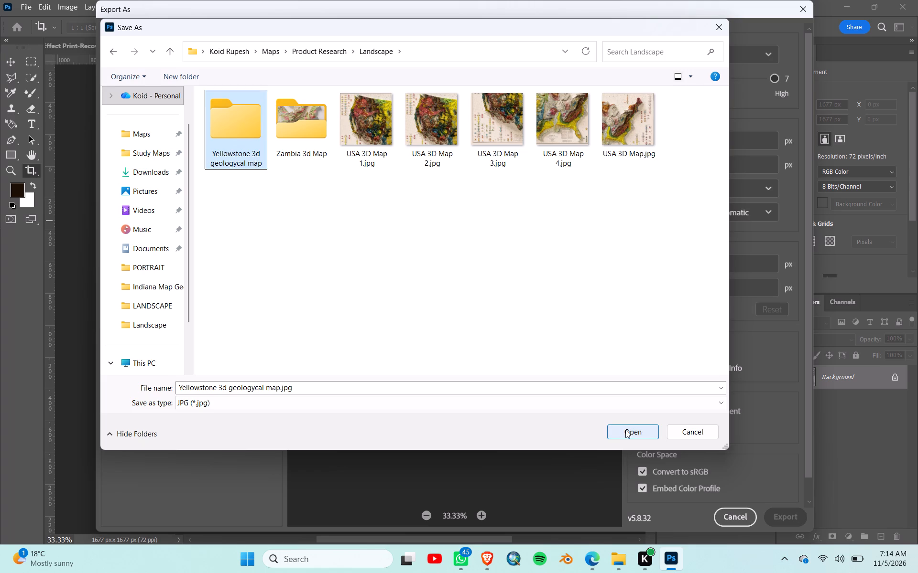
Save the export as Yellowstone 3d geologycal map.jpg inside the new Yellowstone folder.
left_click(625, 430)
left_click(625, 430)
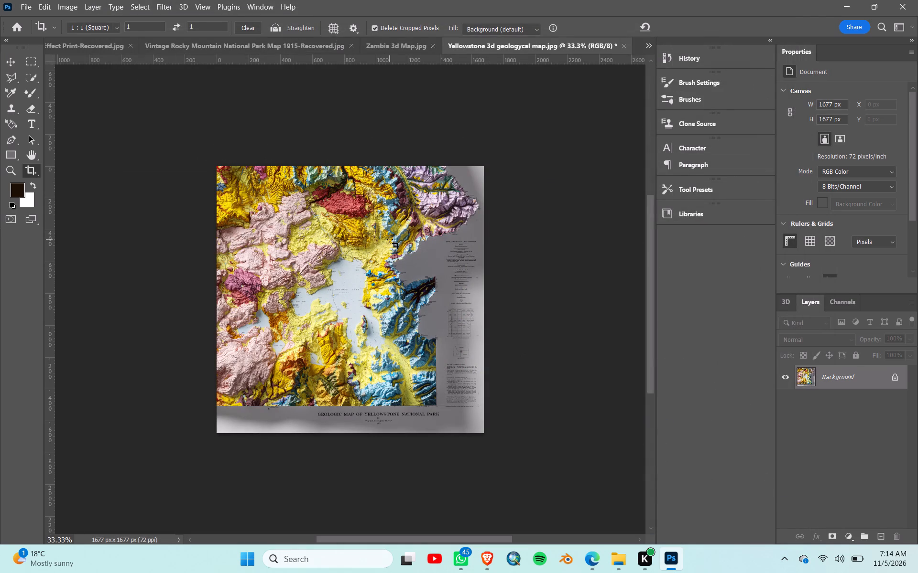
Undo the crop to restore the full Yellowstone map.
key("ctrl+z")
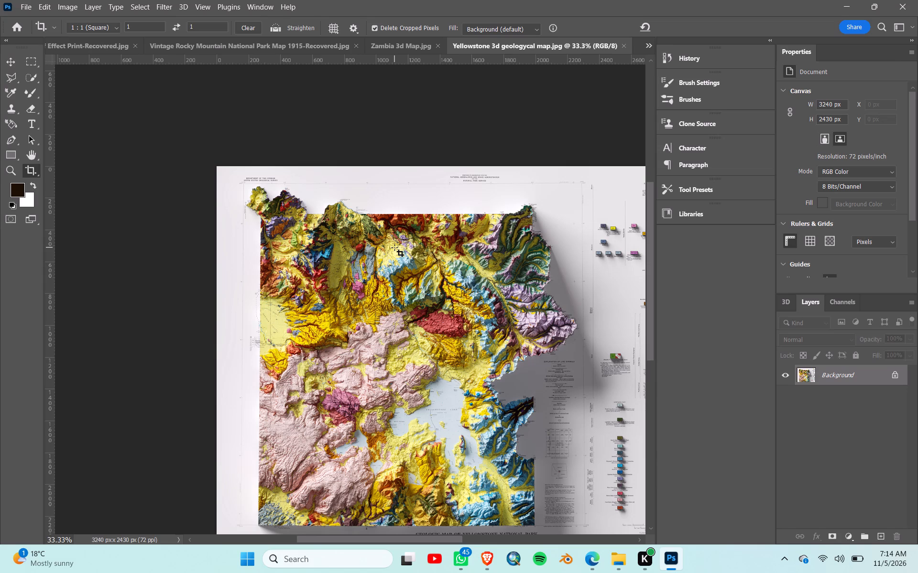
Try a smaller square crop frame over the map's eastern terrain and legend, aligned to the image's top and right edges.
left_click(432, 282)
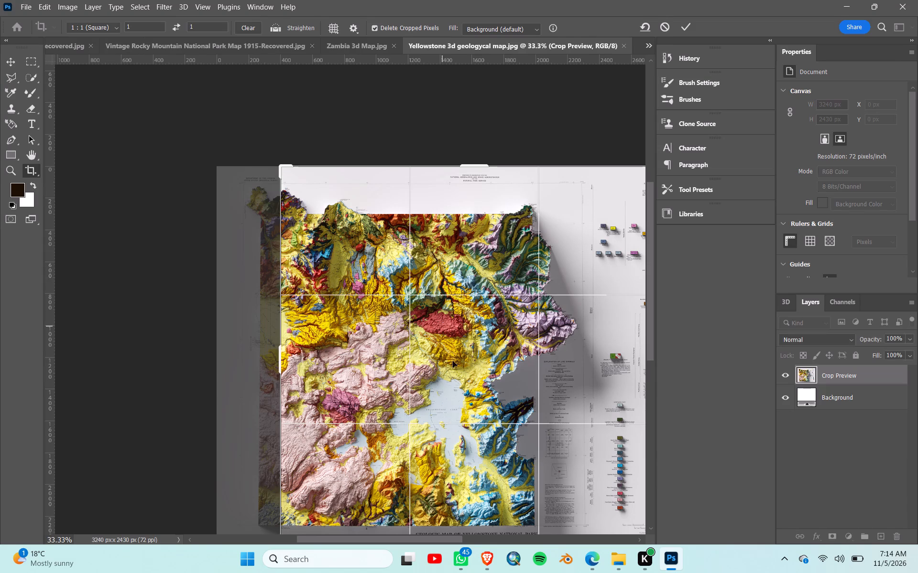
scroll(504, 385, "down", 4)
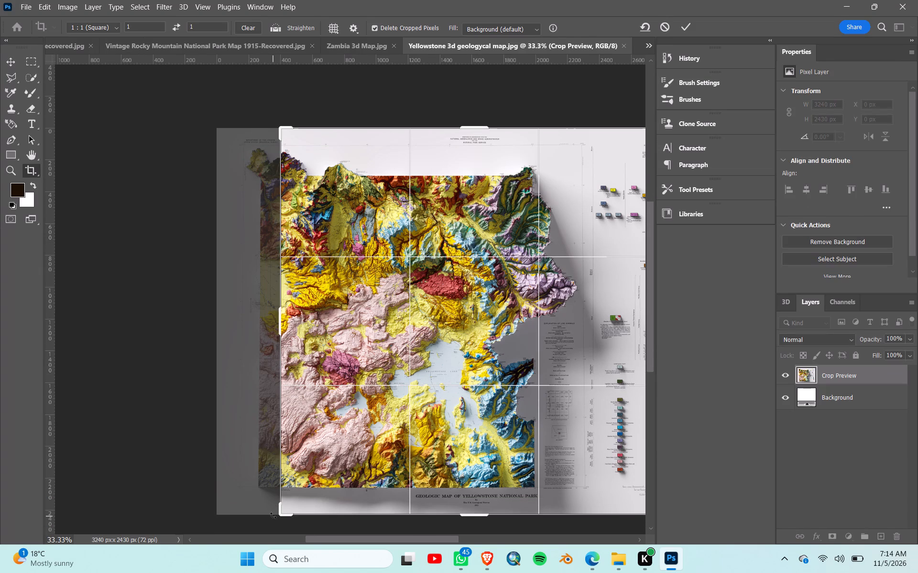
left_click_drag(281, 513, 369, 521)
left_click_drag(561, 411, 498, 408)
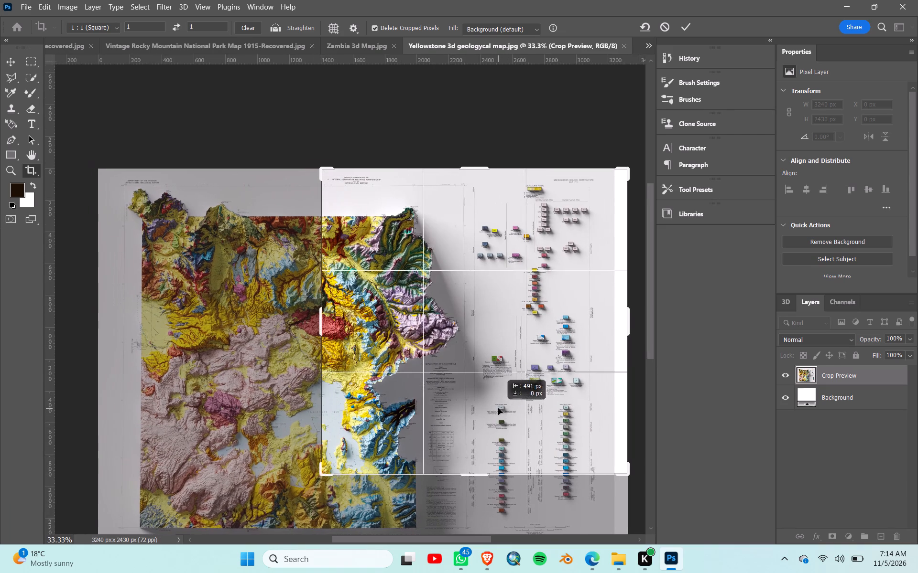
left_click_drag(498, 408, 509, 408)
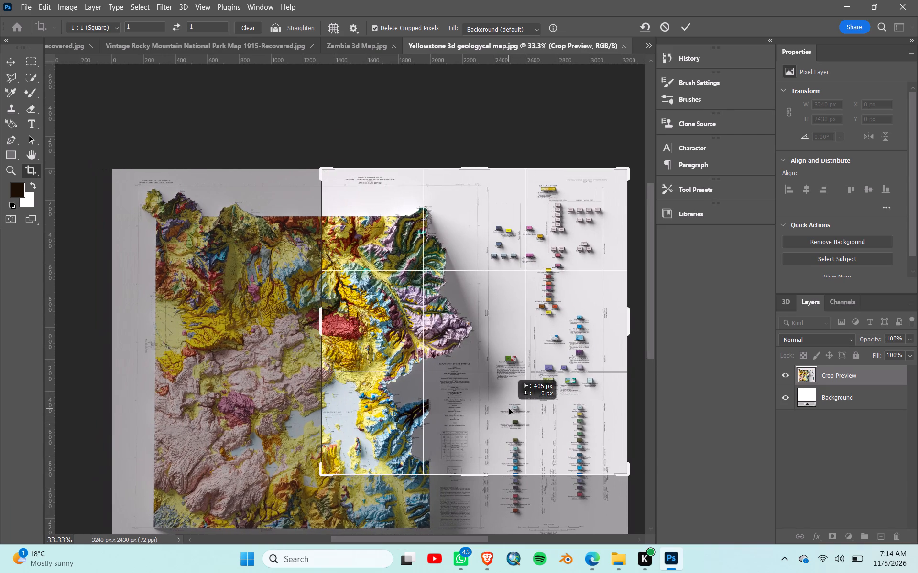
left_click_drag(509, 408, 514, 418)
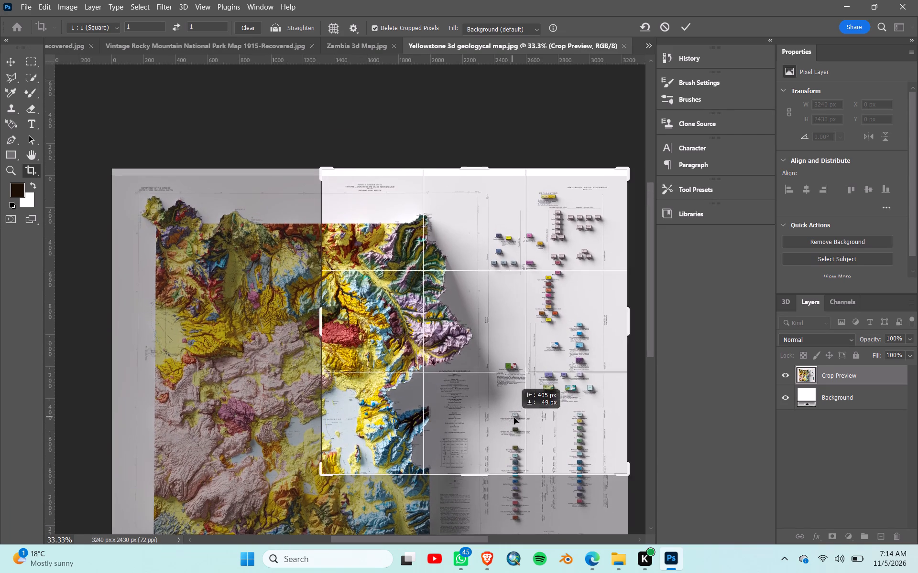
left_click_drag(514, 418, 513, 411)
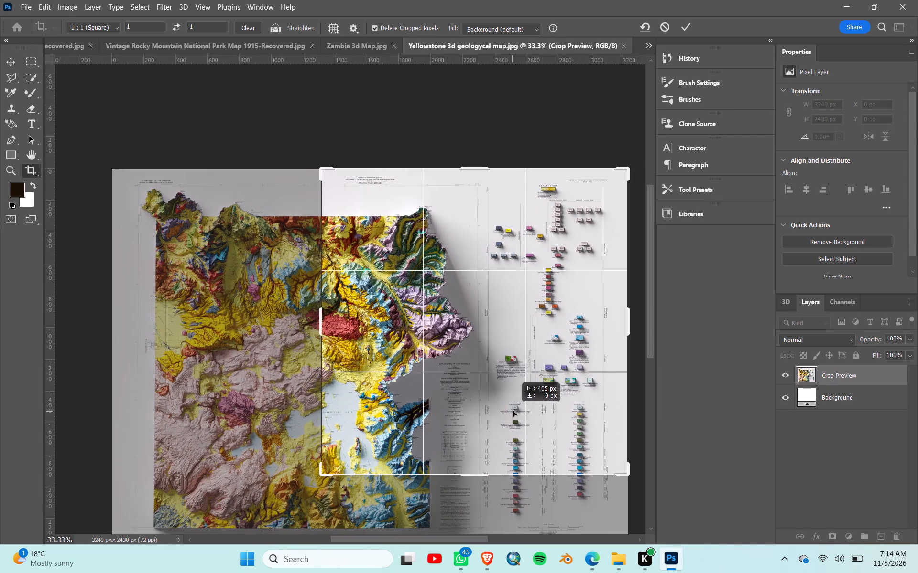
Reposition the square crop frame over the map's northwest terrain, aligned to the image's top and left edges.
left_click_drag(513, 411, 656, 399)
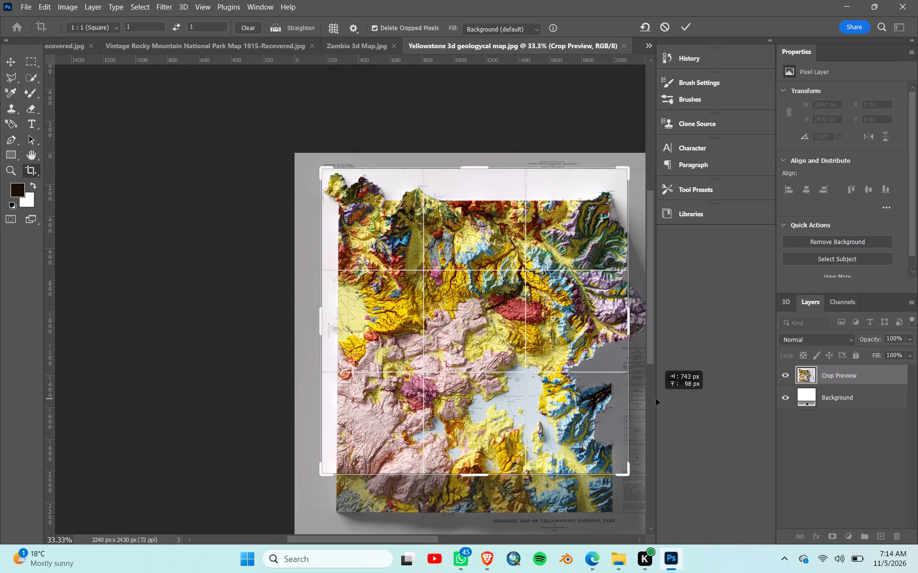
left_click_drag(656, 399, 667, 406)
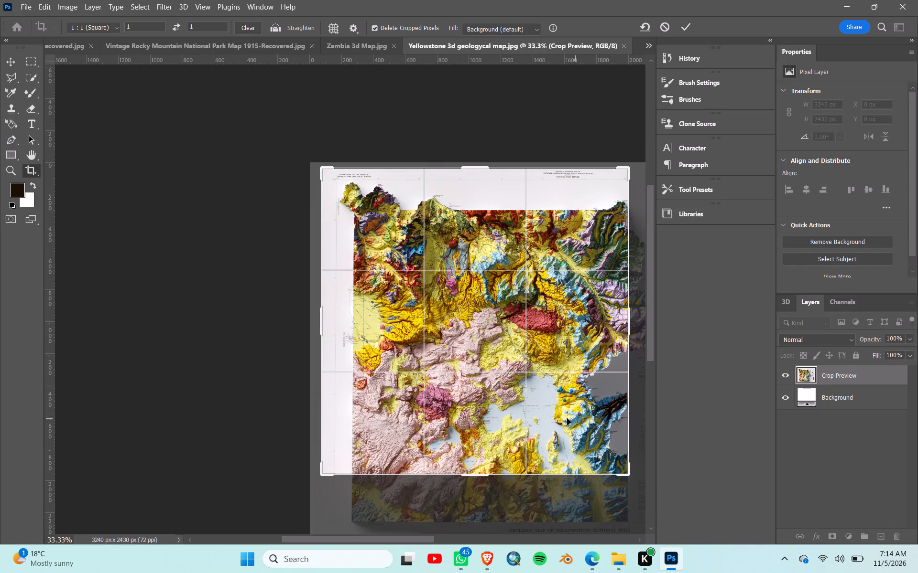
left_click_drag(545, 411, 542, 416)
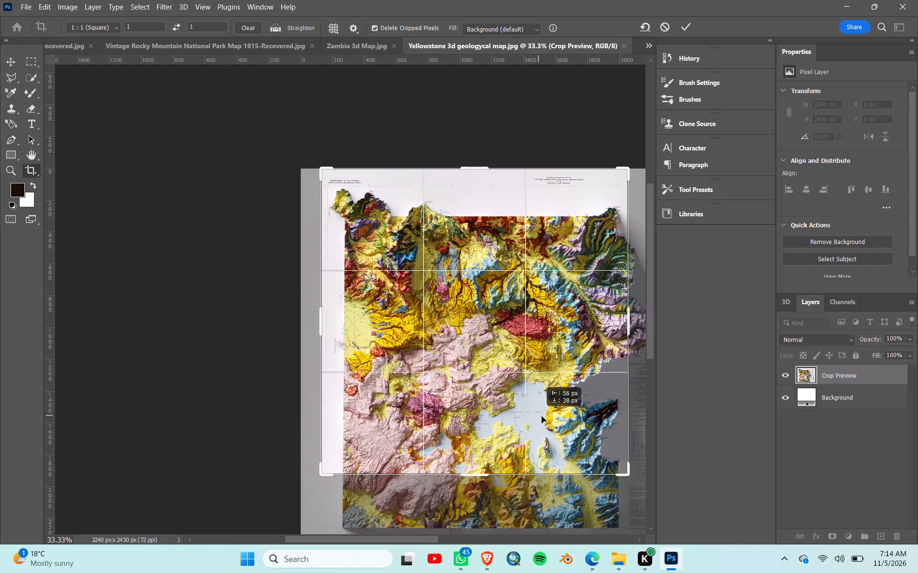
left_click_drag(542, 416, 555, 418)
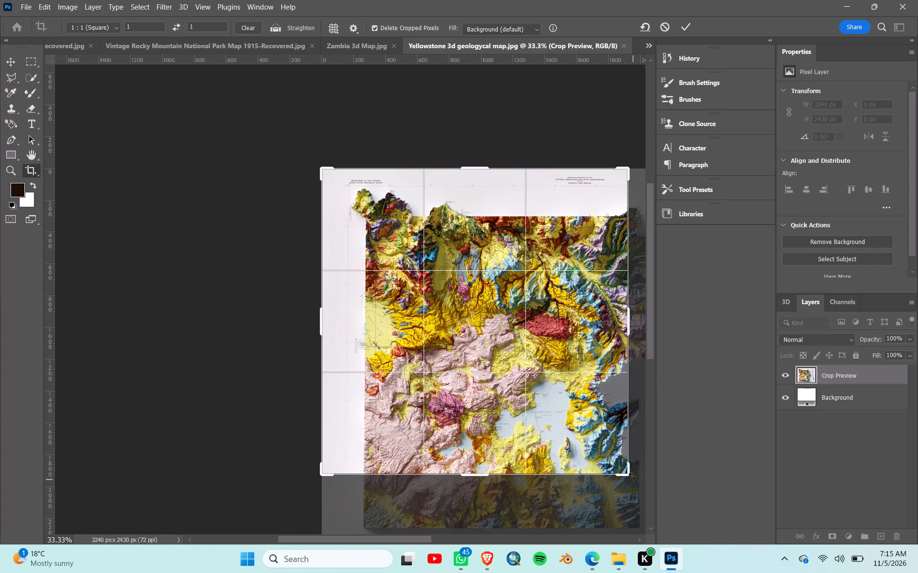
Shrink the crop frame to about 1698 px square, place it over the northwest terrain against the image's top edge, and apply the crop.
left_click_drag(631, 473, 609, 459)
left_click_drag(471, 400, 463, 398)
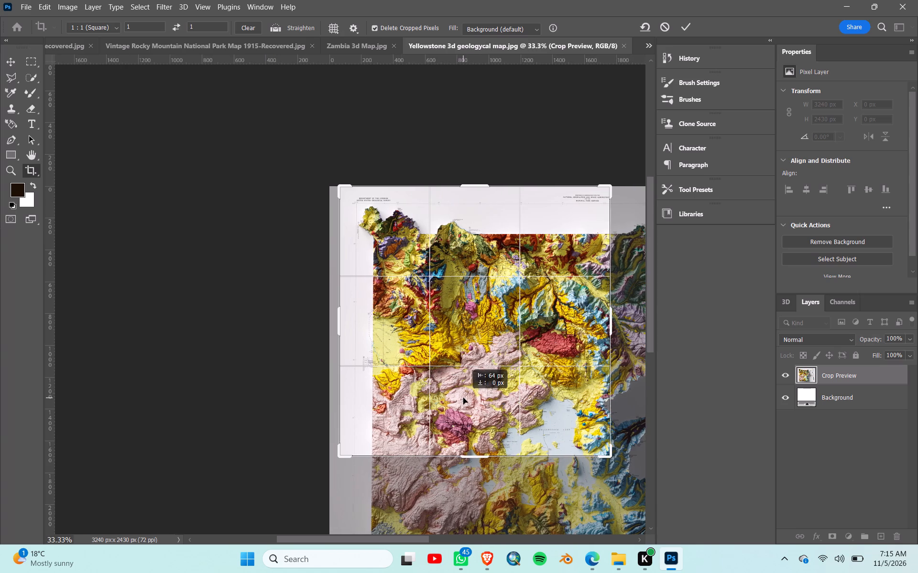
left_click_drag(463, 398, 460, 397)
left_click_drag(463, 385, 458, 382)
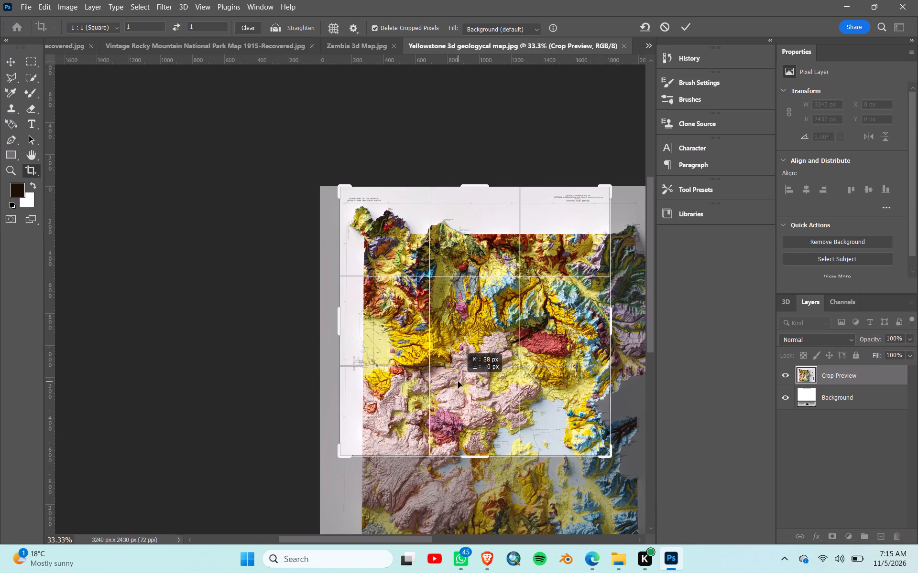
left_click_drag(458, 382, 441, 348)
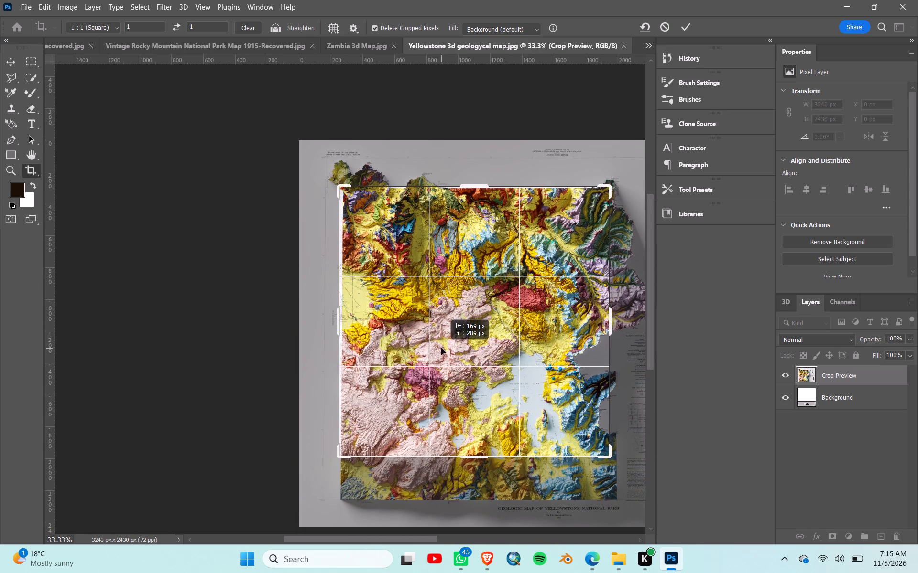
left_click_drag(441, 348, 441, 346)
left_click_drag(489, 392, 492, 393)
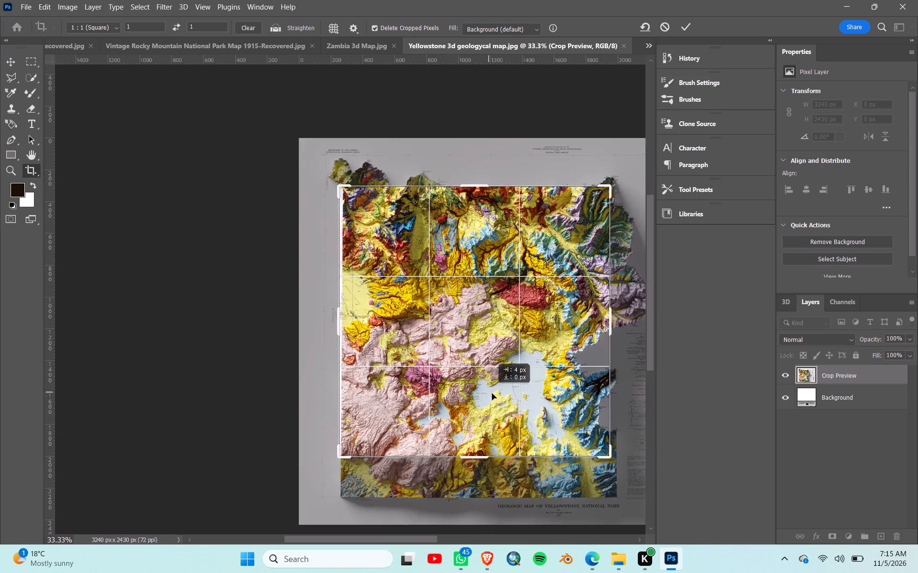
left_click_drag(492, 393, 503, 426)
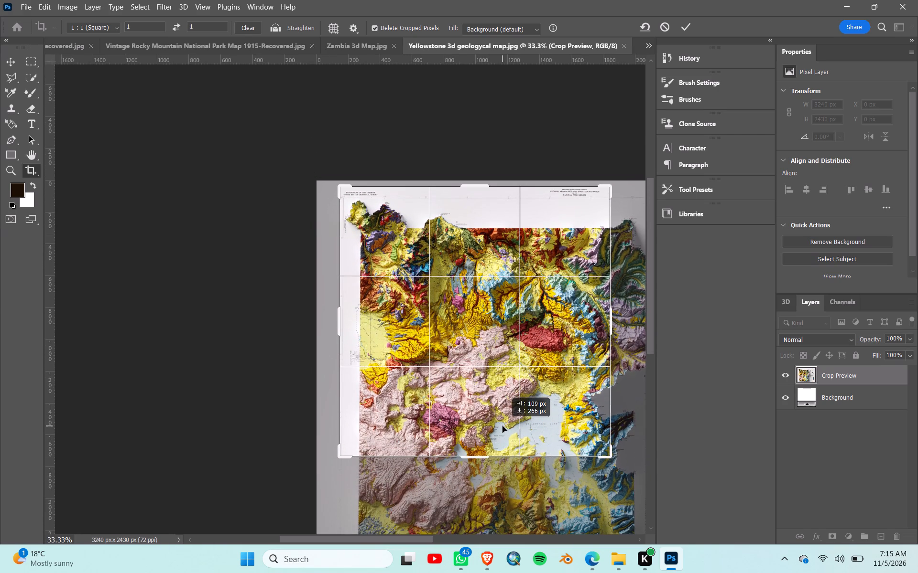
left_click_drag(503, 426, 504, 426)
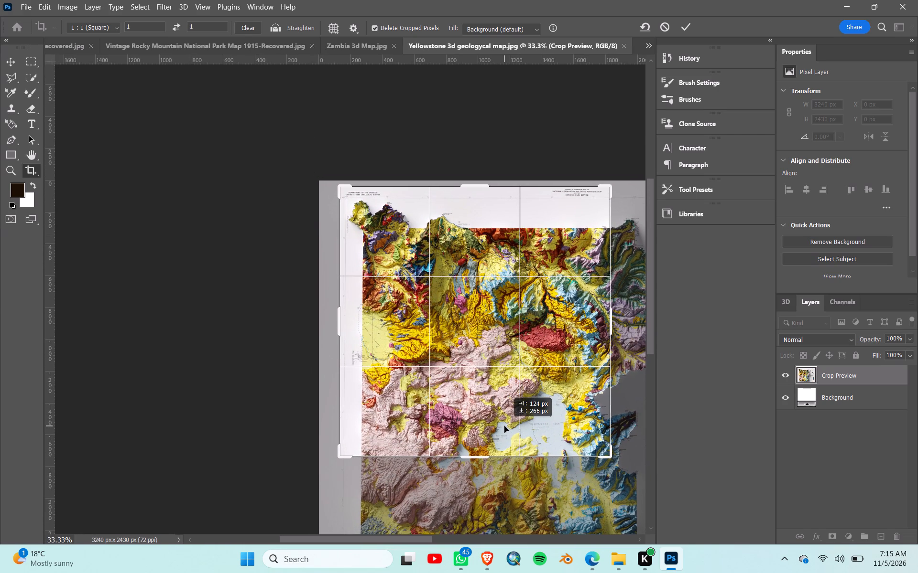
left_click_drag(504, 426, 507, 429)
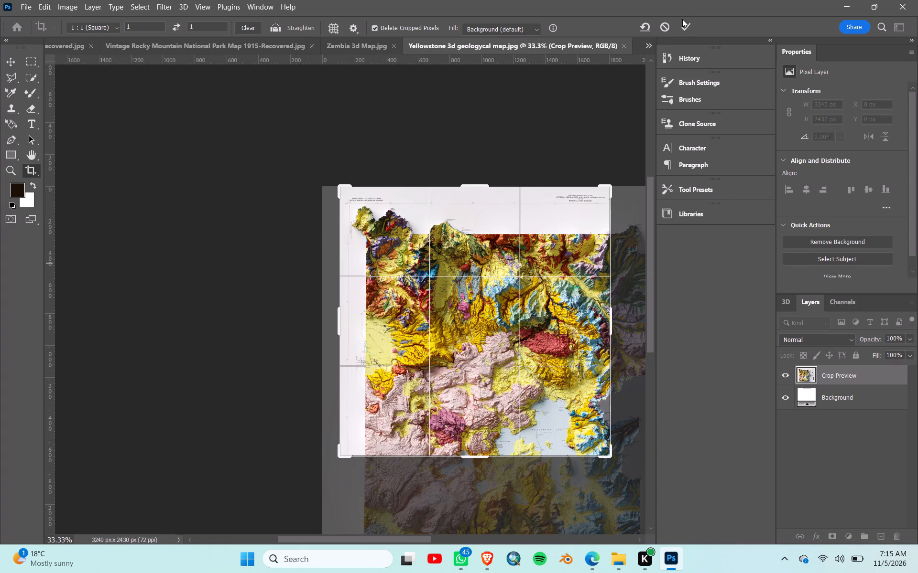
left_click(685, 24)
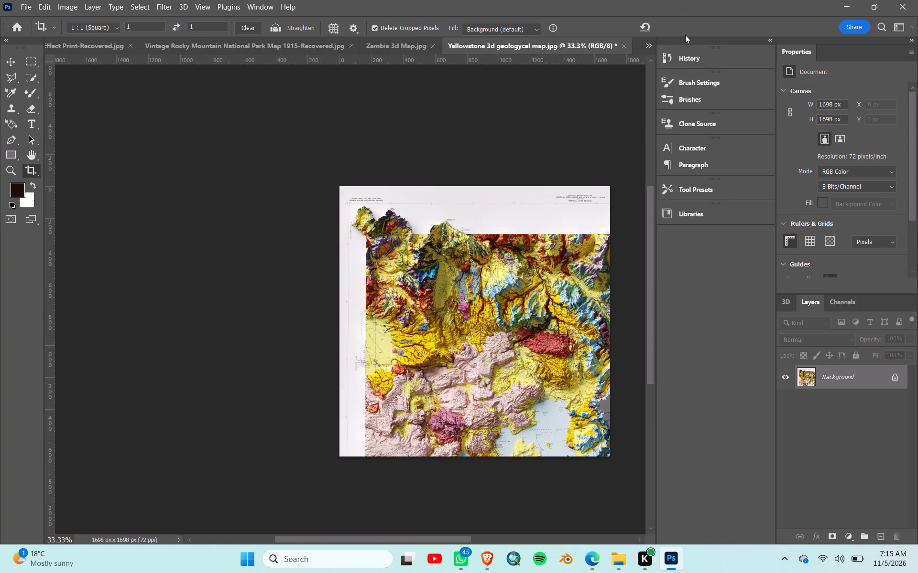
Export the crop as a quality 7 JPG named Yellowstone 3d geologycal map 1.jpg in the Yellowstone 3d geologycal map folder.
left_click(31, 0)
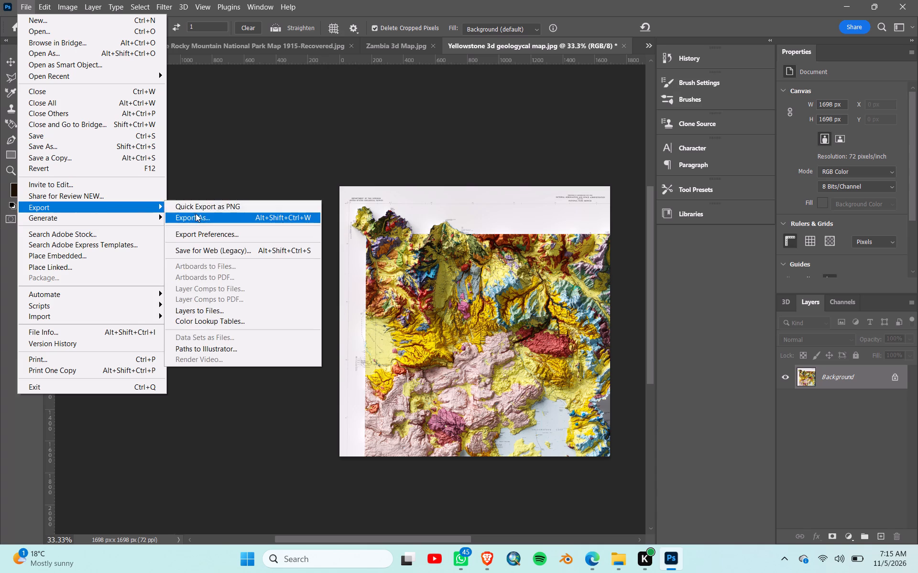
left_click(196, 213)
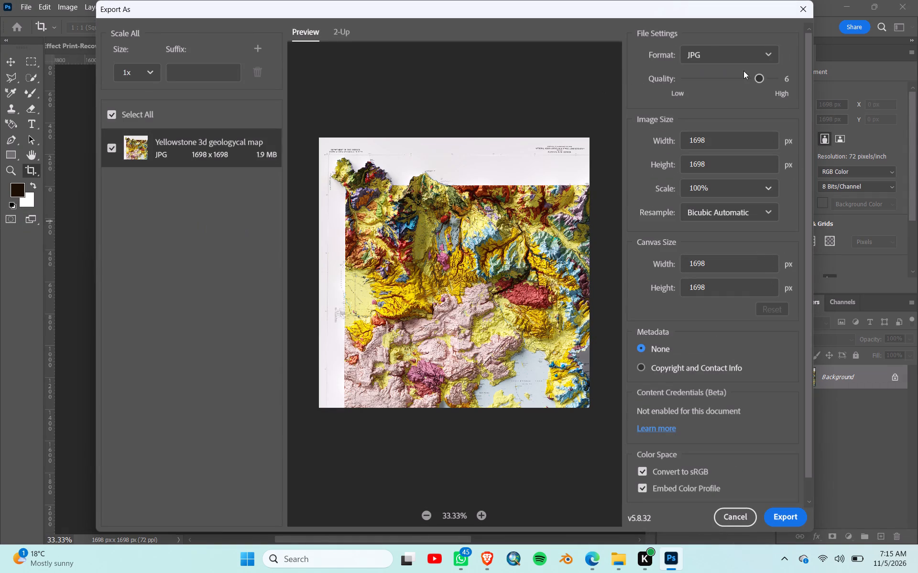
left_click_drag(761, 83, 783, 89)
left_click(787, 513)
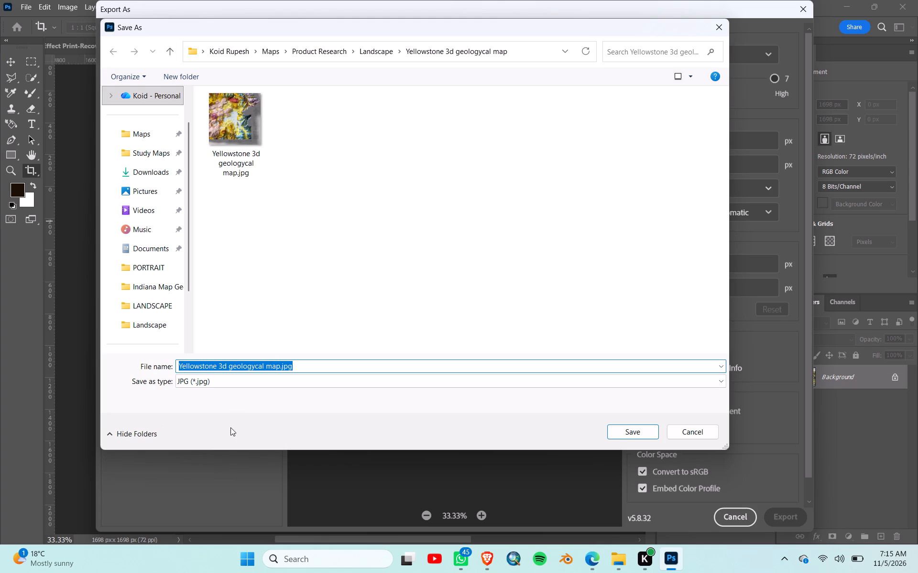
left_click(280, 364)
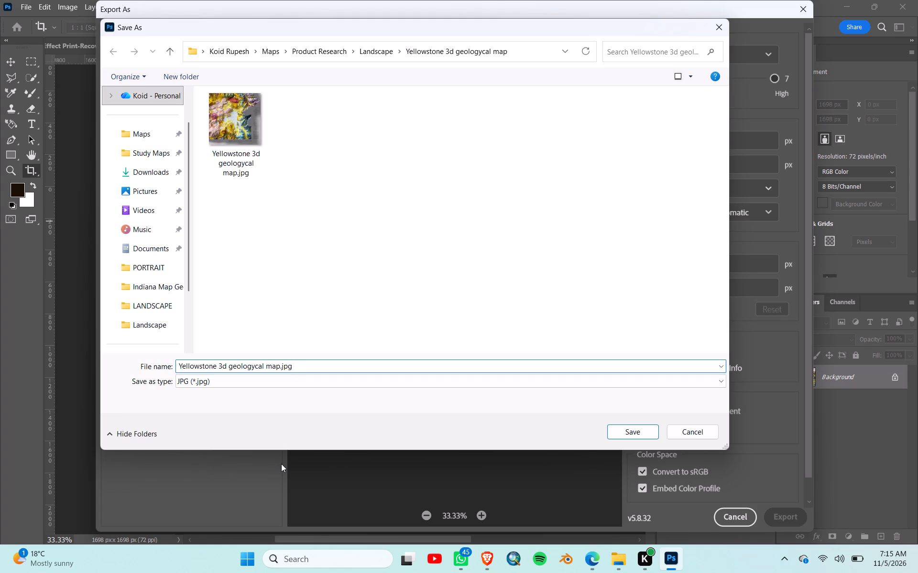
key("space")
type("1")
key("Return")
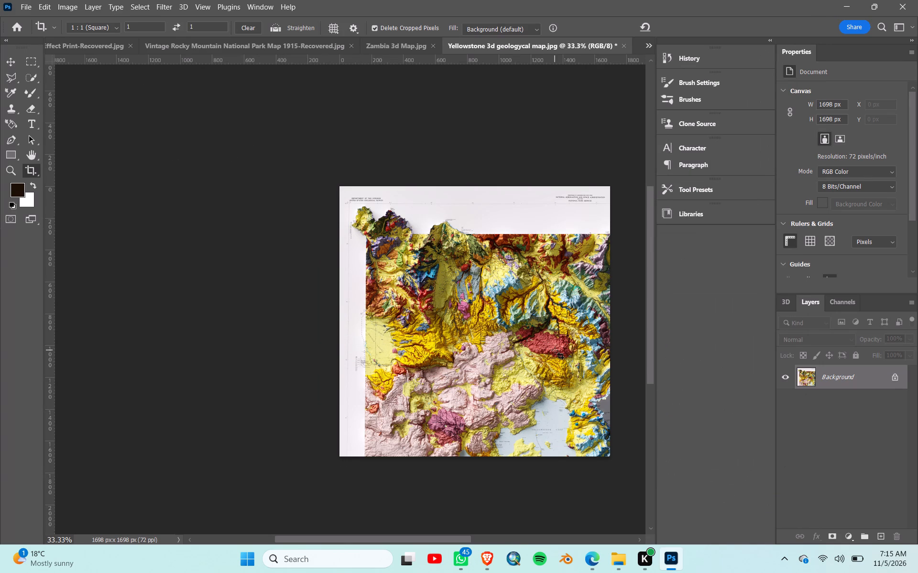
Undo the crop to restore the full Yellowstone map.
key("ctrl+z")
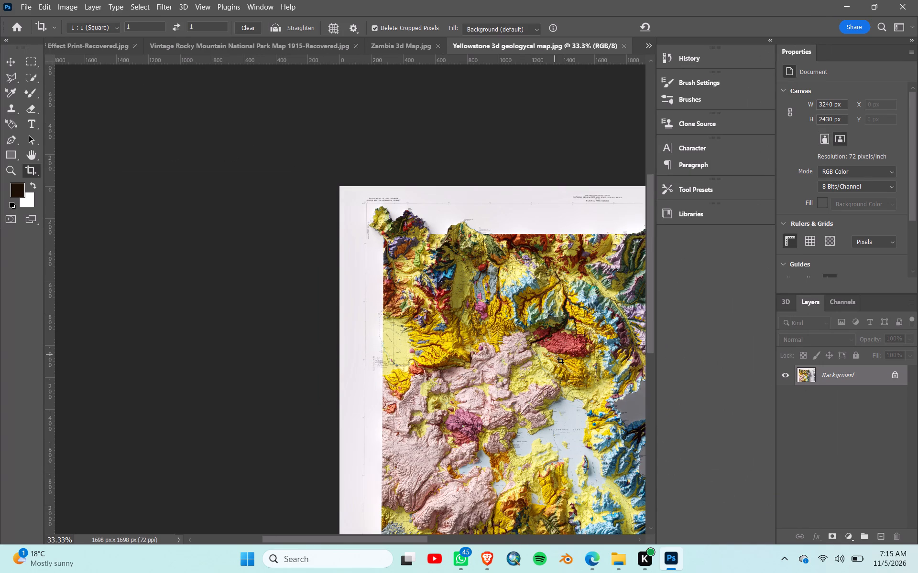
Crop the map's northeastern terrain and legend to a square of about 1740 px, aligned to the image's top and right edges.
left_click_drag(404, 538, 485, 561)
left_click(458, 406)
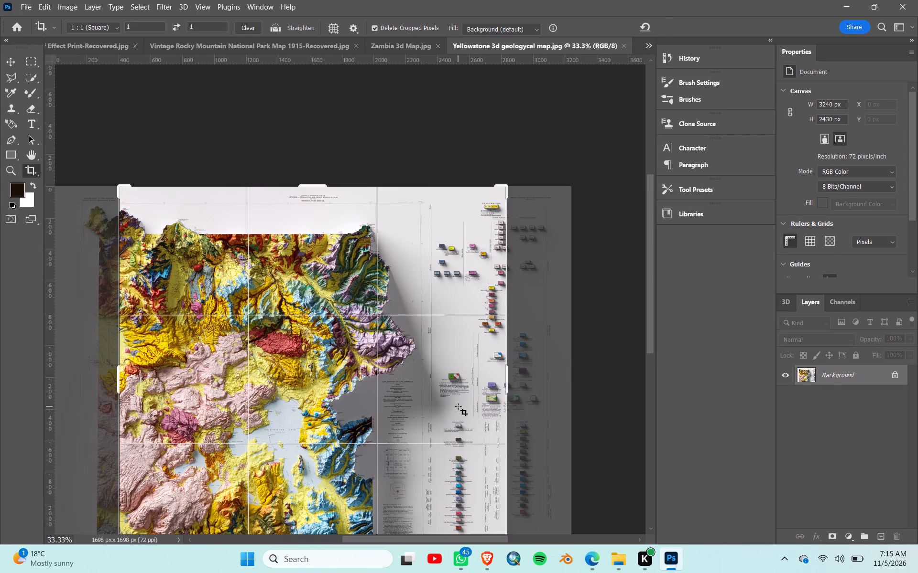
left_click_drag(388, 398, 366, 396)
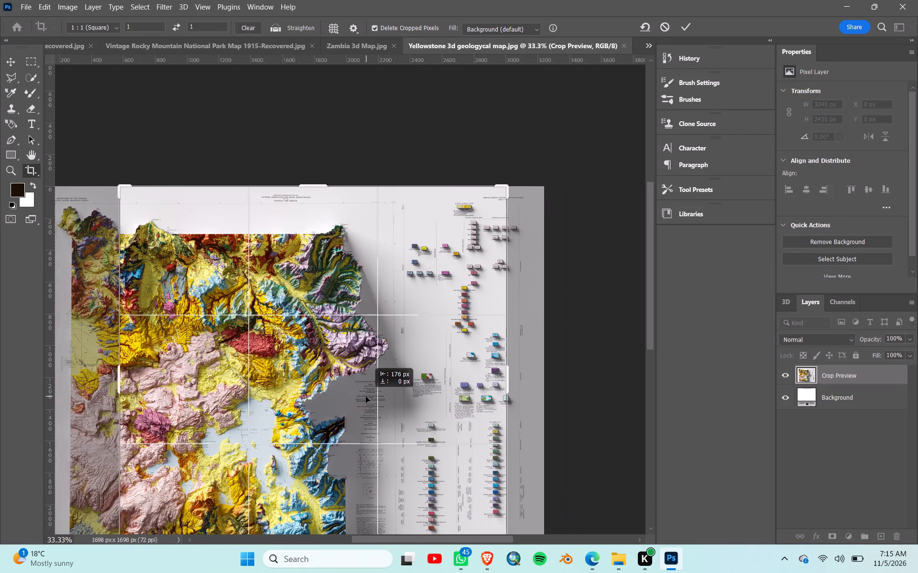
left_click_drag(366, 396, 335, 396)
scroll(379, 433, "down", 5)
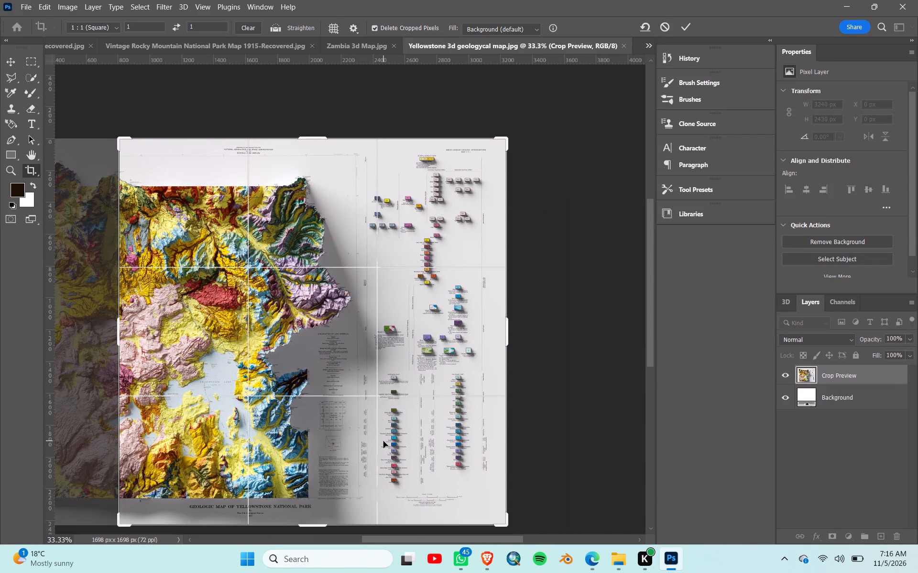
left_click_drag(117, 521, 251, 441)
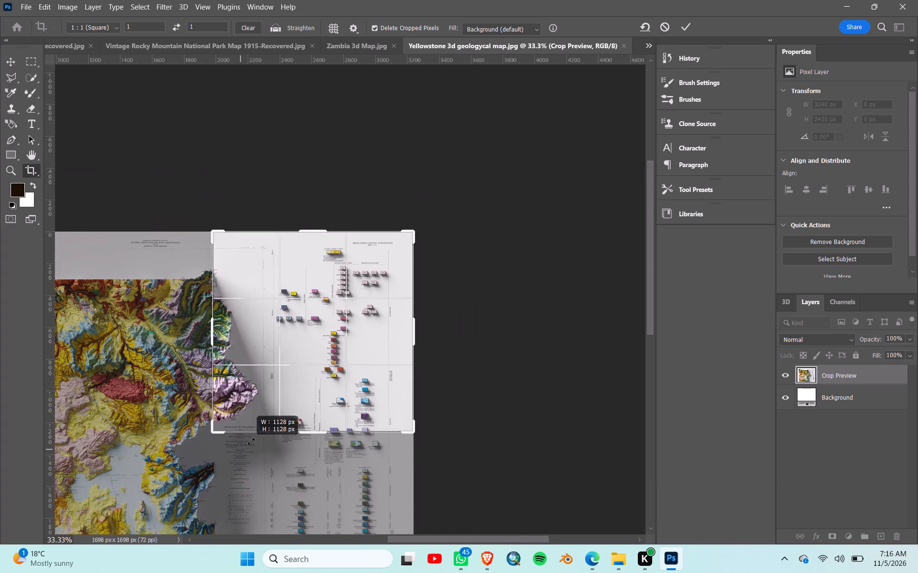
left_click_drag(251, 441, 187, 484)
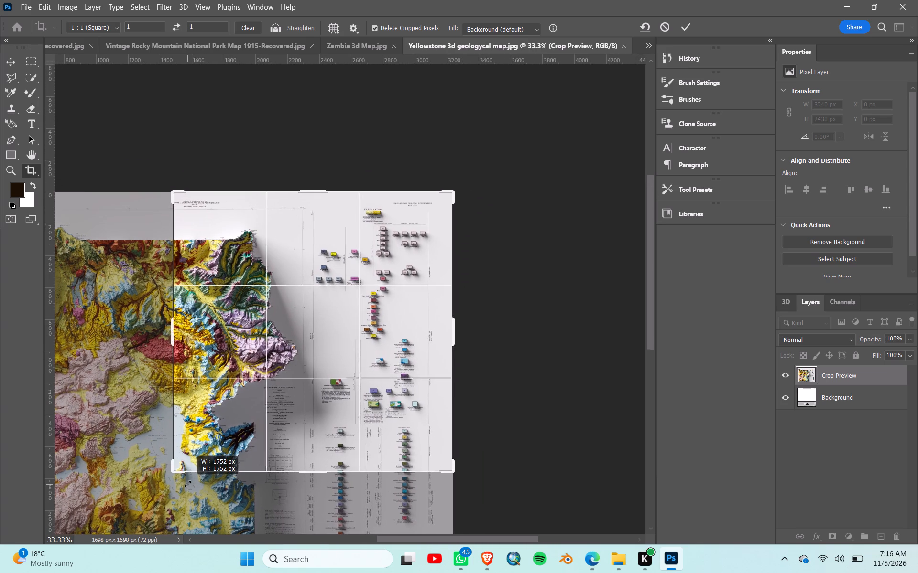
left_click_drag(187, 484, 187, 482)
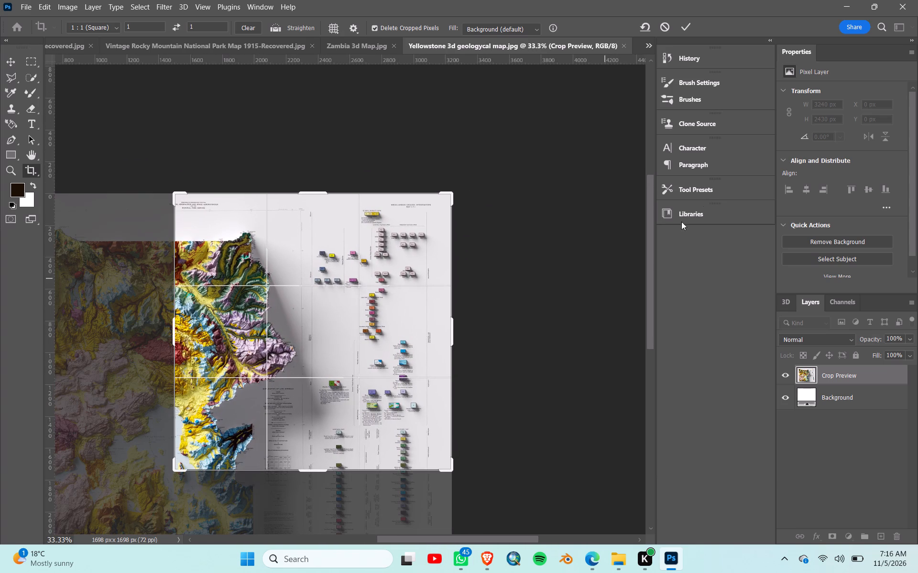
left_click(682, 24)
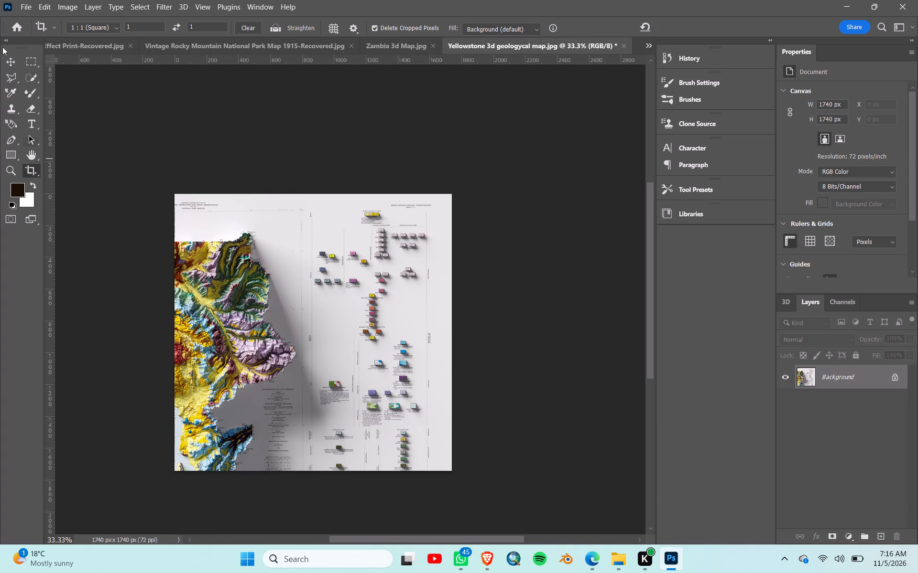
Export the crop as a quality 7 JPG named Yellowstone 3d geologycal map 2.jpg in the Yellowstone 3d geologycal map folder.
left_click(32, 5)
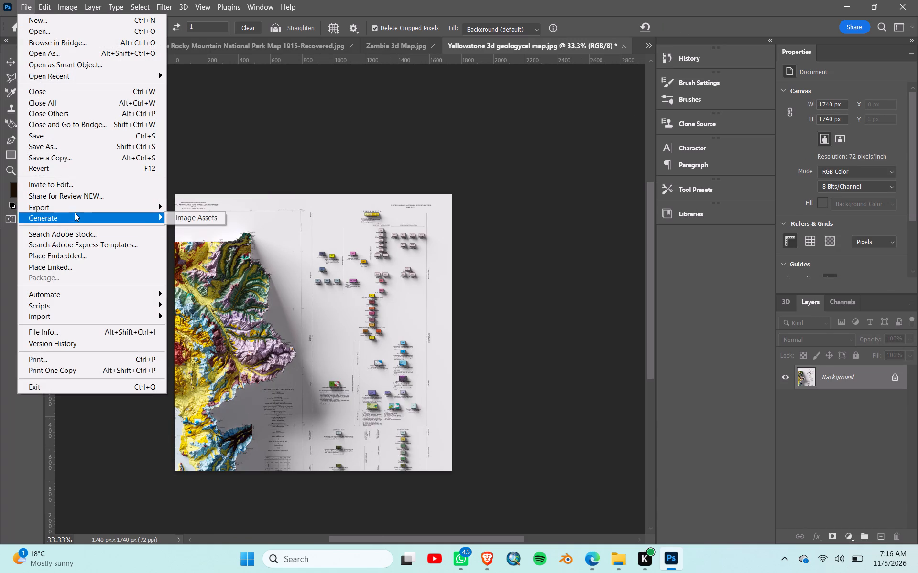
left_click(196, 219)
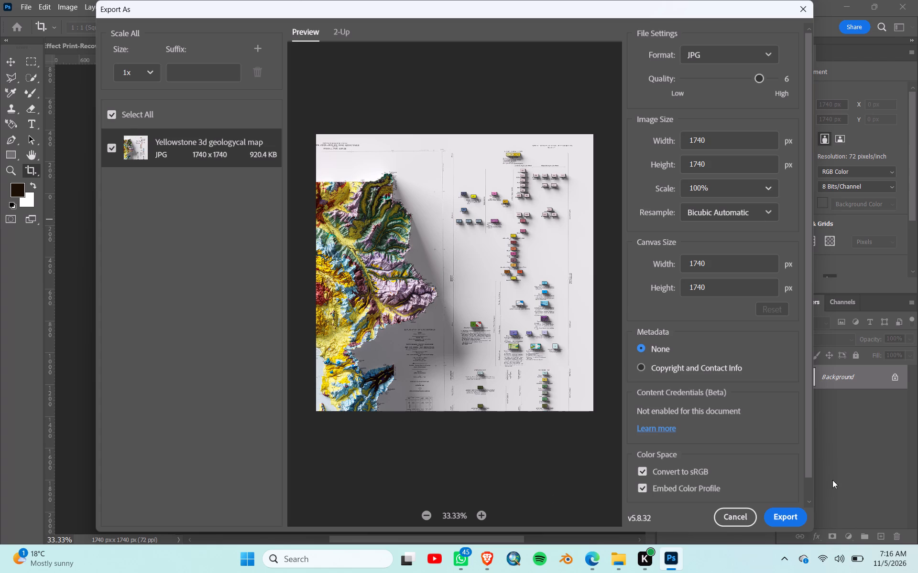
left_click_drag(761, 80, 840, 86)
left_click(790, 517)
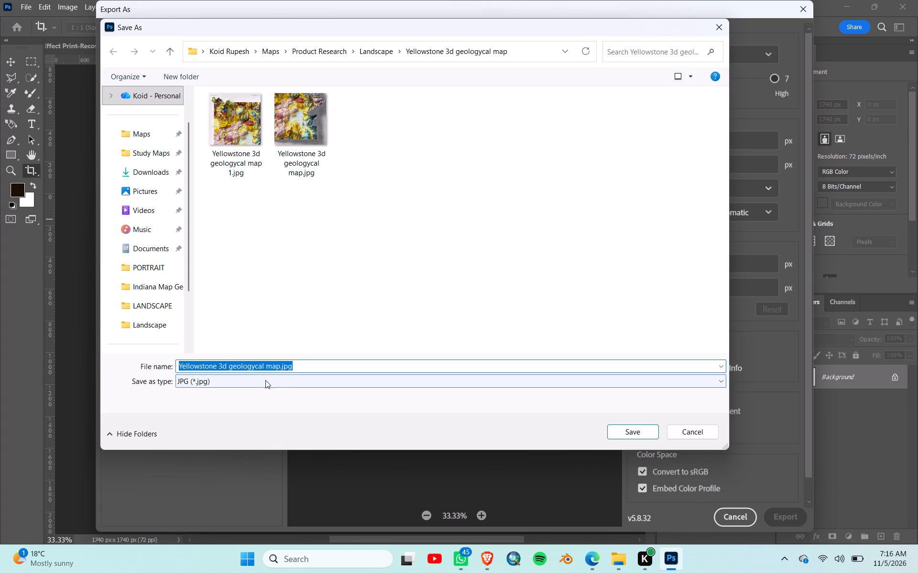
left_click(281, 368)
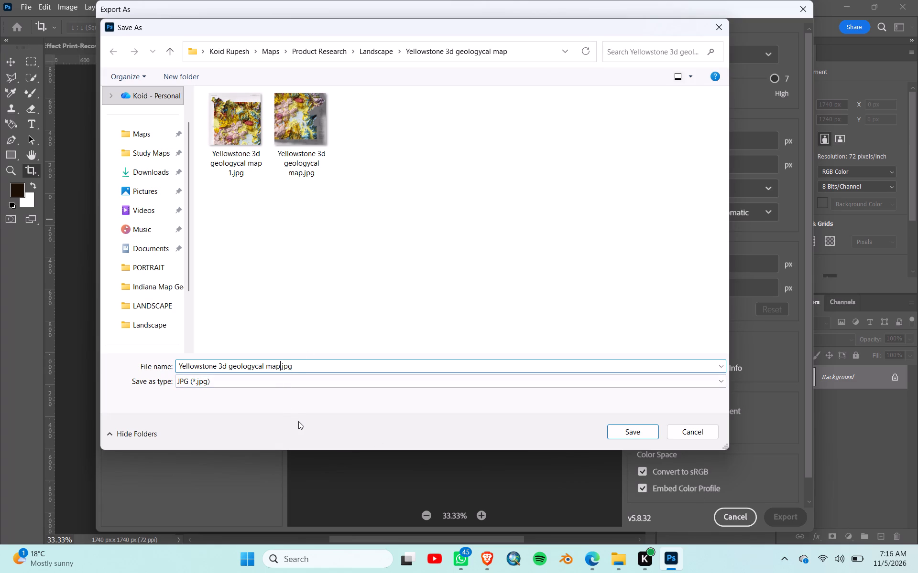
key("space")
type("2")
key("Return")
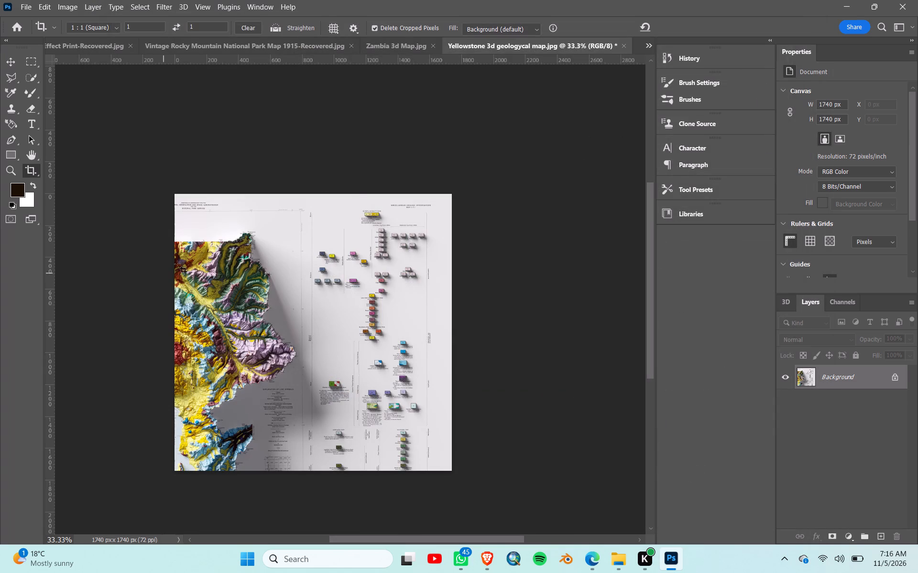
Switch to File Explorer and open Wyoming 3D Map.jpg from the Maps BY UK LANDSCAPE folder in Photoshop.
left_click(609, 557)
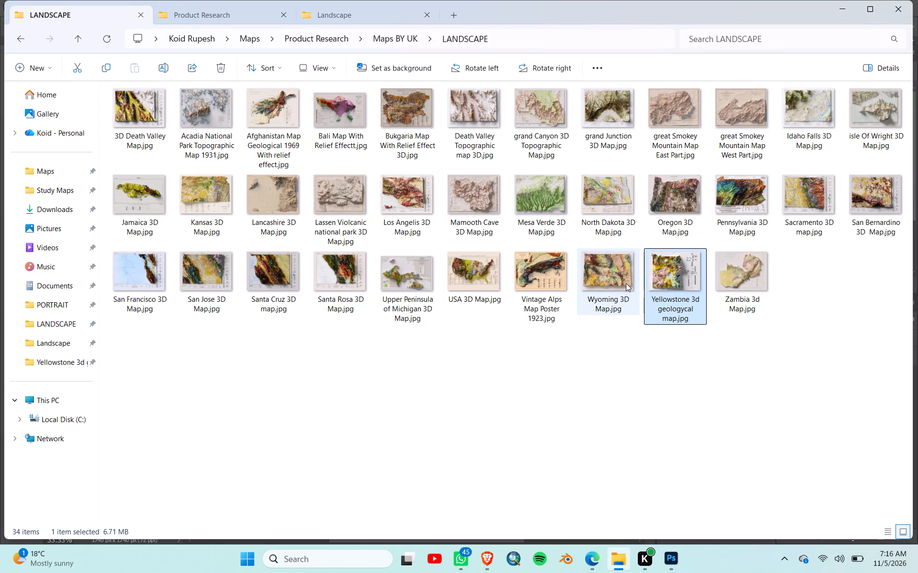
left_click(626, 283)
right_click(625, 285)
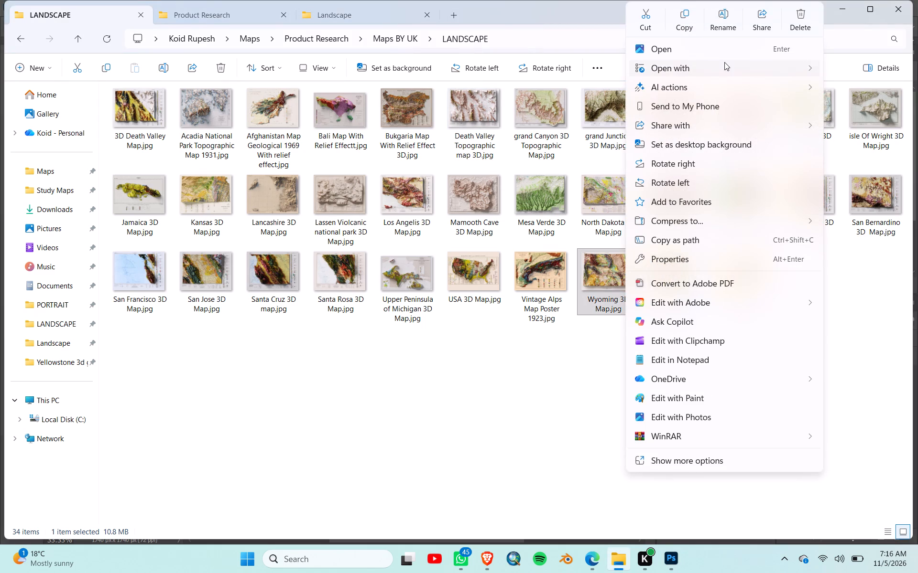
left_click(605, 104)
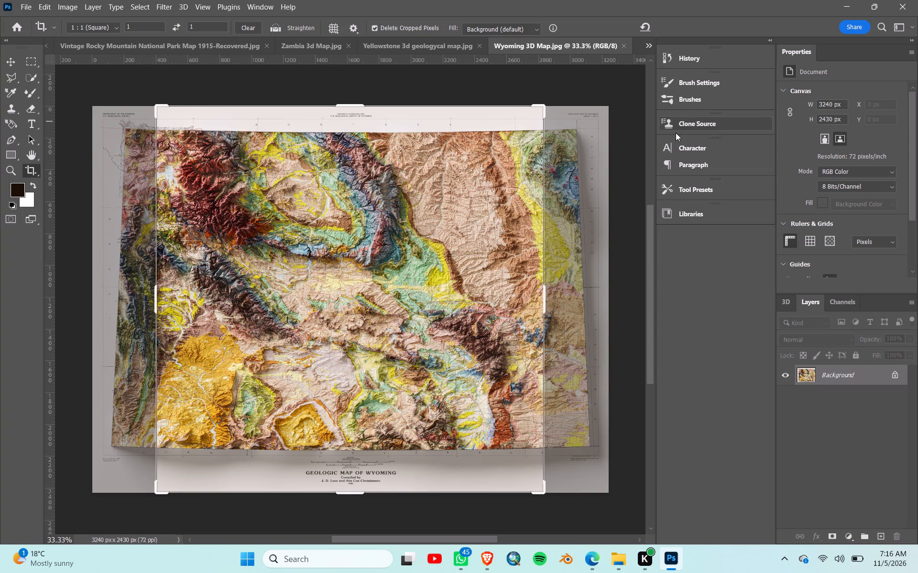
Start a small square crop region on the northwestern terrain of the Wyoming map.
left_click_drag(275, 234, 306, 239)
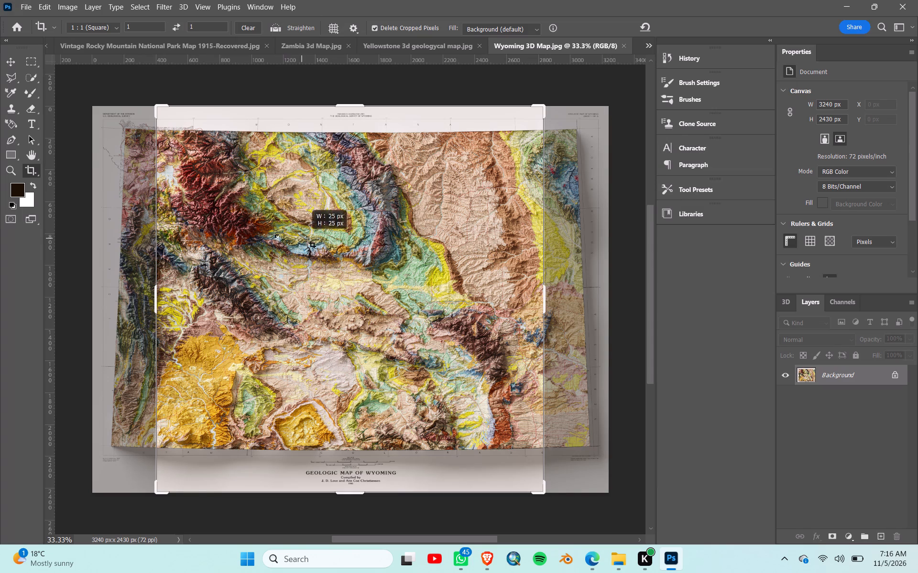
left_click_drag(306, 239, 291, 244)
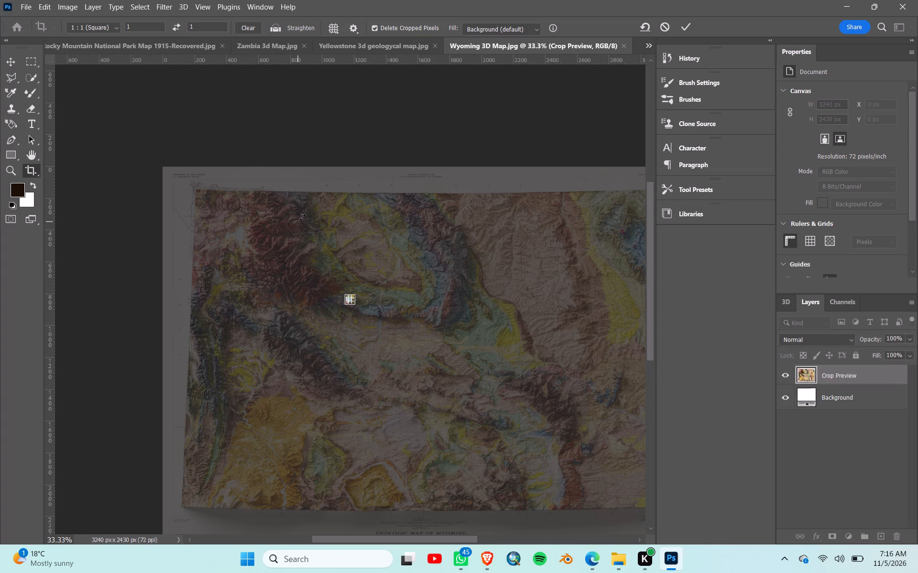
Switch to File Explorer, look through the Downloads and Pictures folders, and return to the Maps BY UK LANDSCAPE folder.
left_click(616, 557)
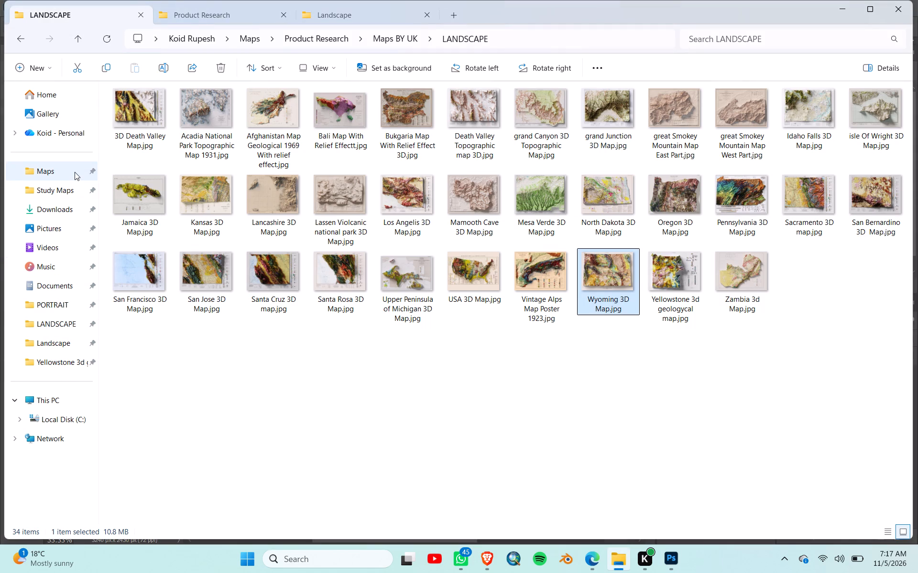
left_click(66, 213)
scroll(510, 286, "down", 3)
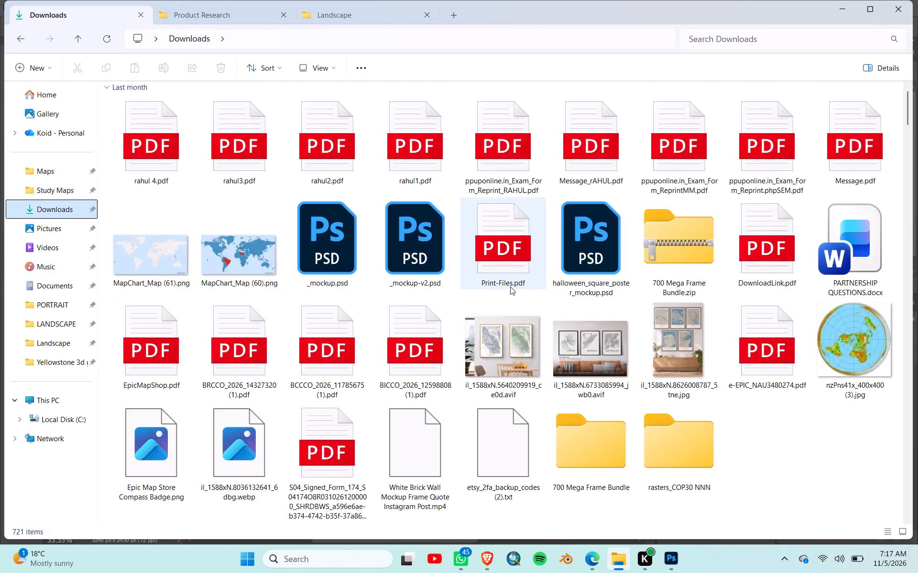
scroll(510, 286, "down", 3)
scroll(510, 286, "up", 2)
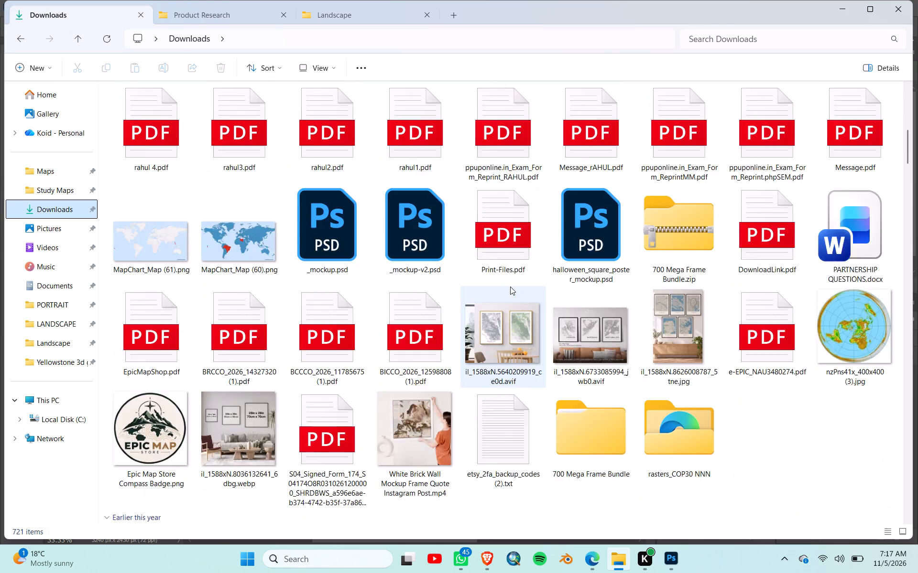
scroll(510, 286, "up", 5)
left_click(80, 230)
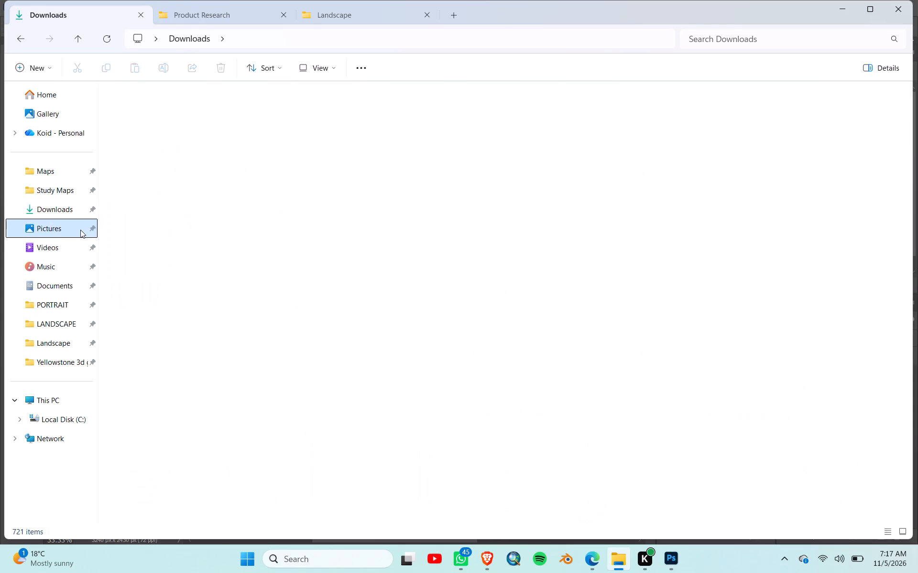
left_click(62, 331)
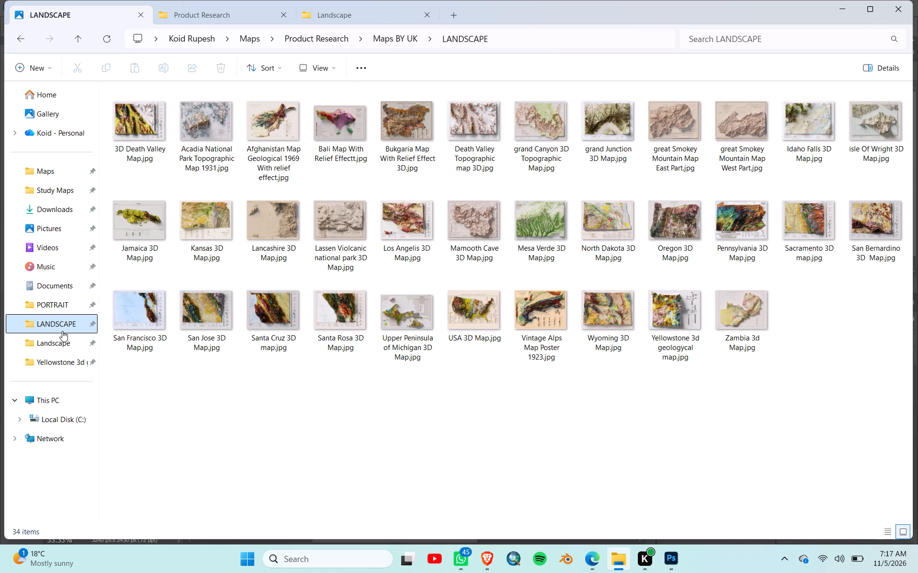
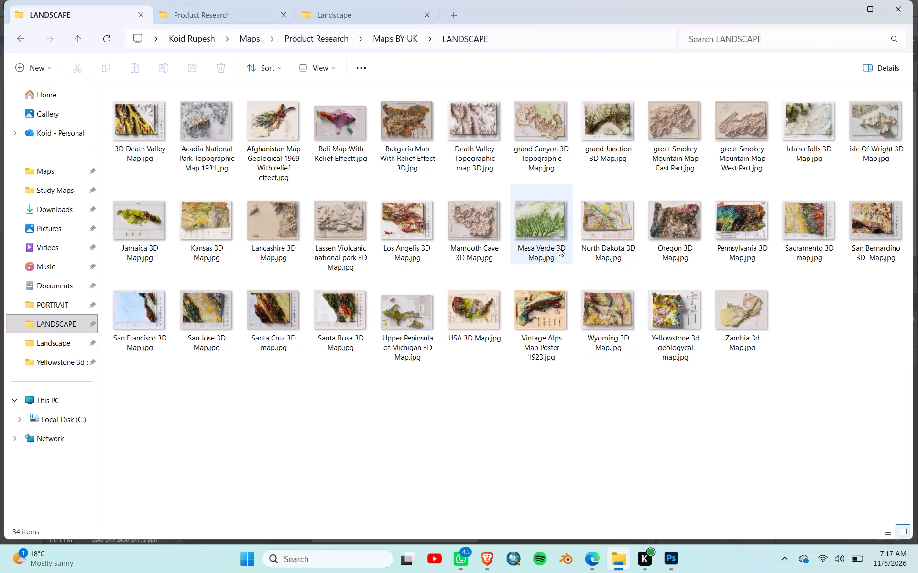
Open Mesa Verde 3D Map.jpg from the LANDSCAPE folder in Photoshop.
left_click(563, 231)
right_click(562, 242)
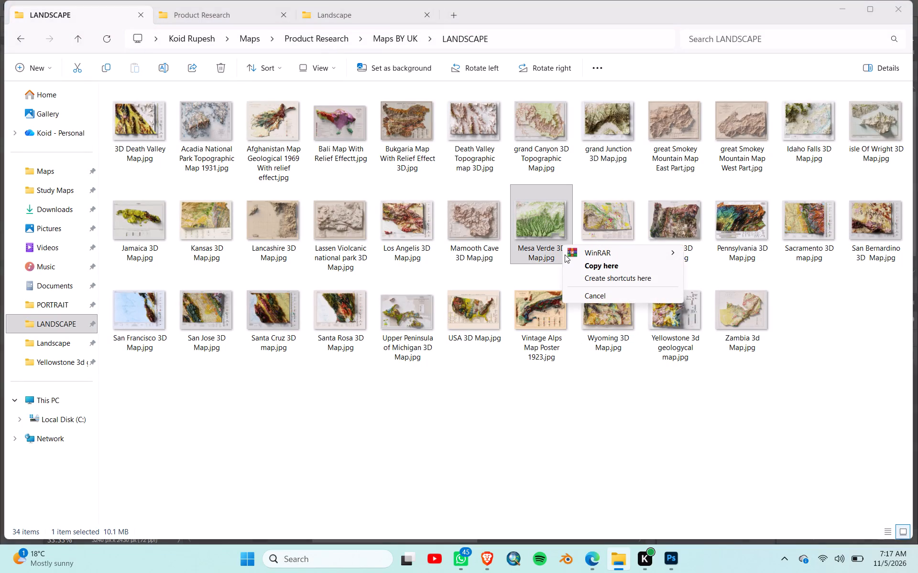
left_click(516, 206)
right_click(520, 216)
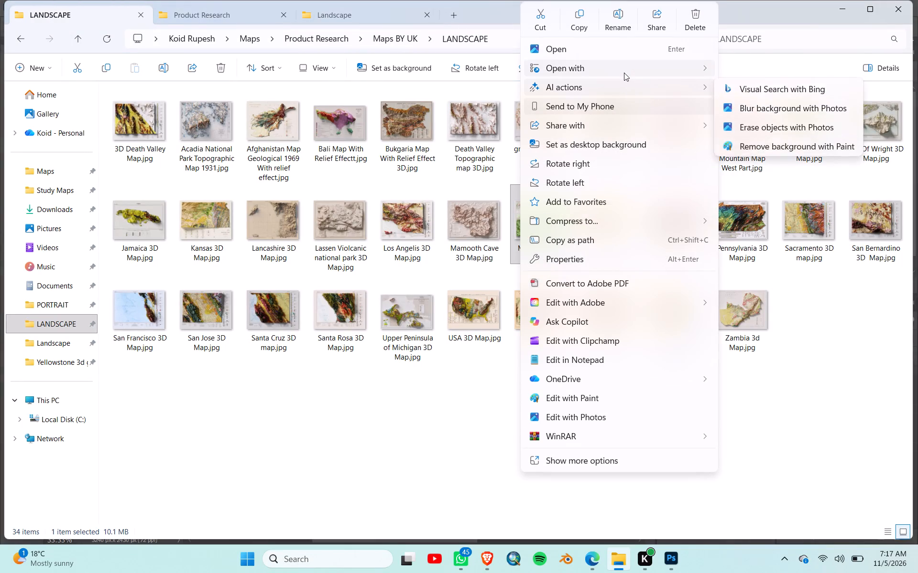
left_click(781, 107)
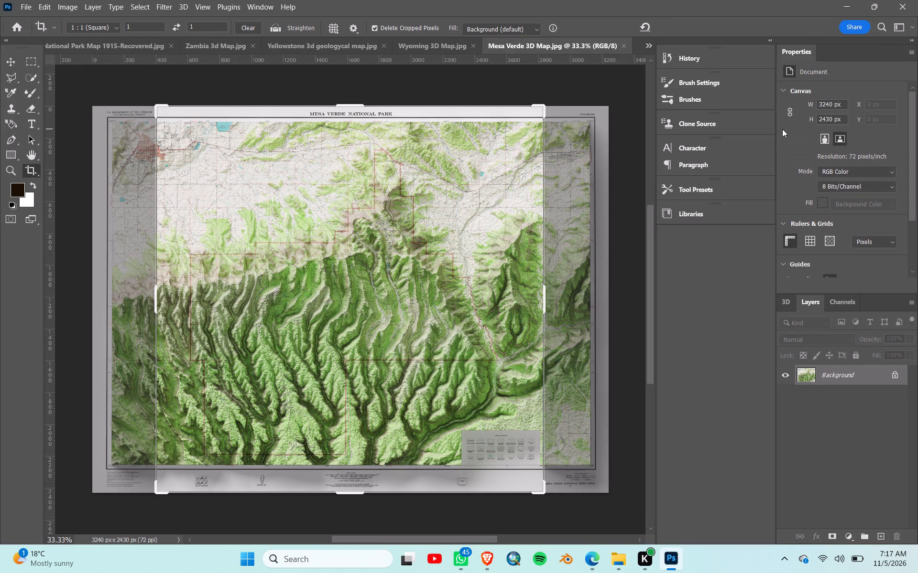
Reset the square crop to the full canvas with no fixed ratio and switch to the Rectangular Marquee tool.
left_click(639, 29)
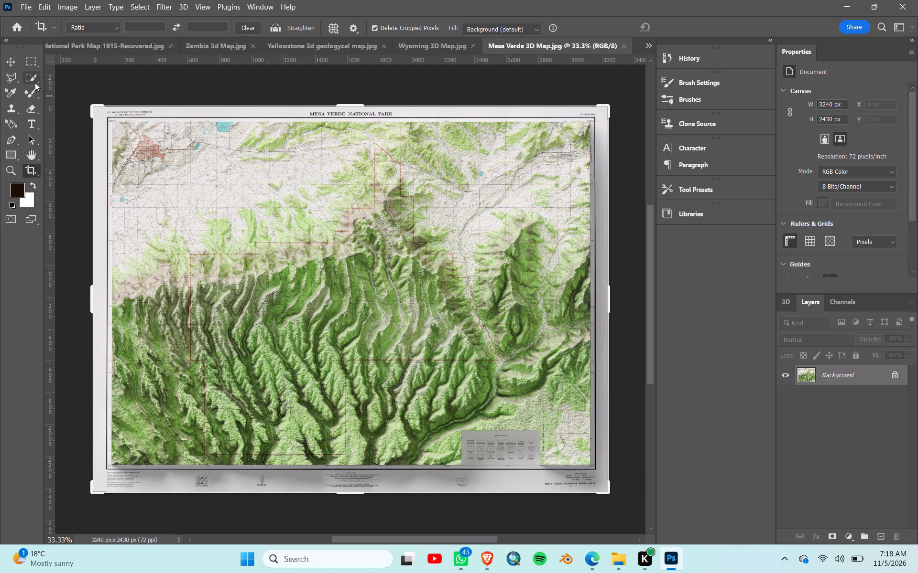
left_click(34, 61)
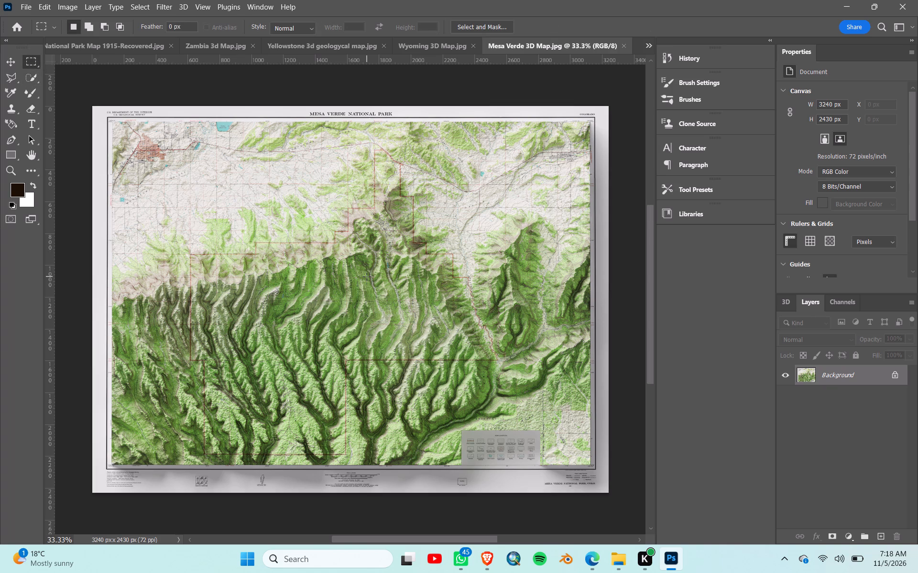
Examine the Mesa Verde map up close, from the central canyons to the northern border and the northwest corner.
key("ctrl+equal")
key("ctrl+equal")
key("ctrl+equal")
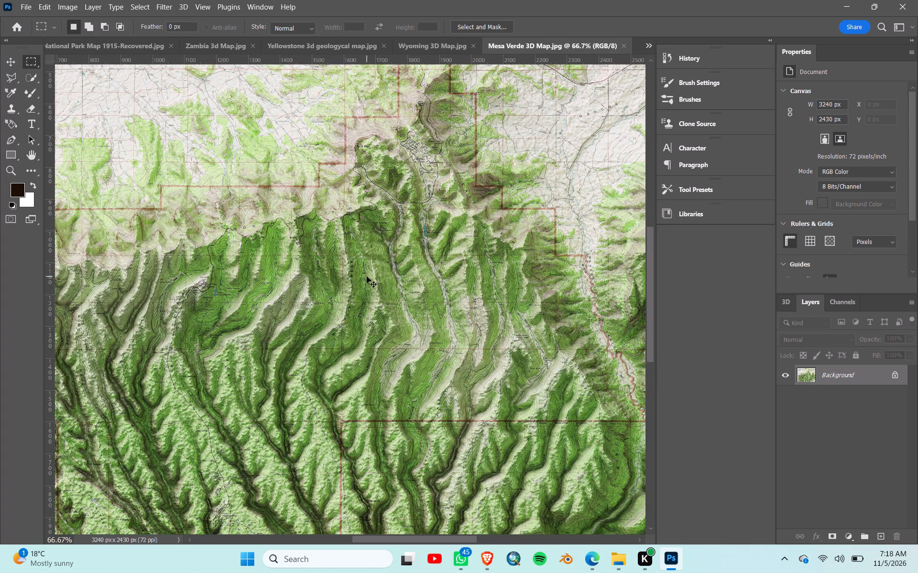
key("ctrl+equal")
key("ctrl+equal")
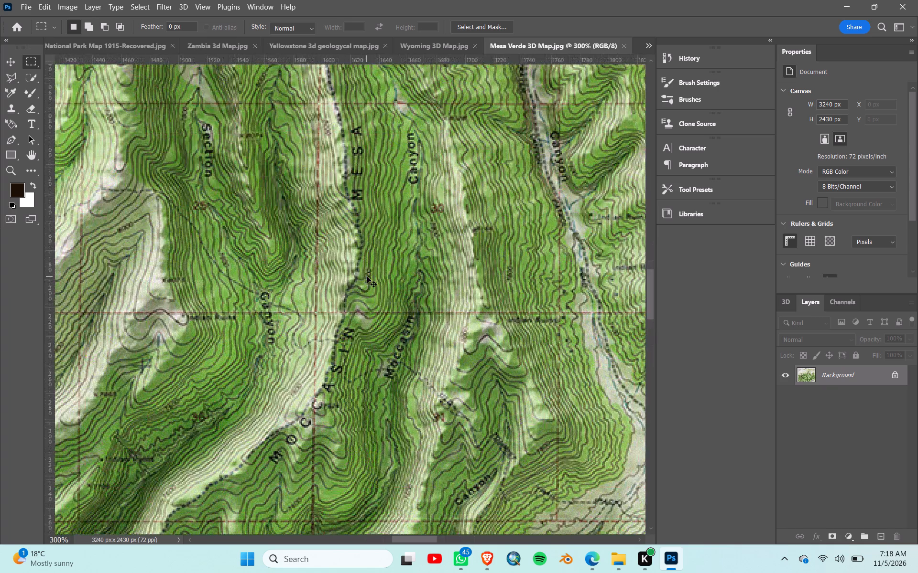
key("ctrl+minus")
key("ctrl+minus")
scroll(367, 276, "up", 6)
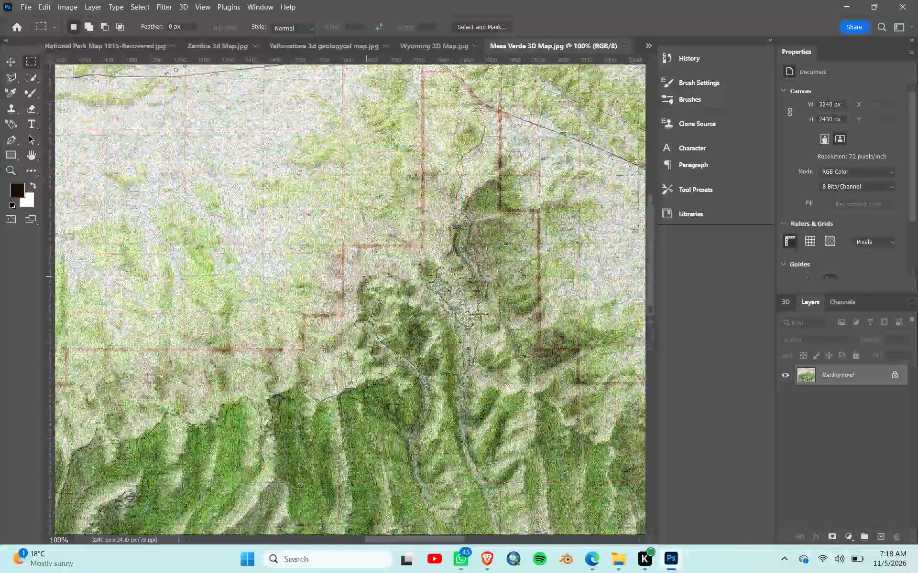
scroll(367, 276, "up", 3)
scroll(367, 276, "down", 4)
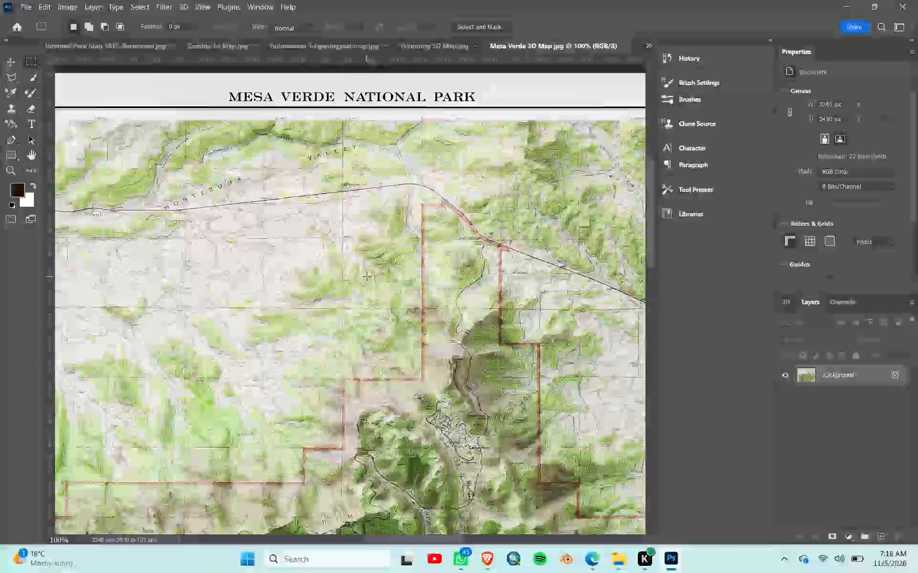
scroll(367, 276, "right", 9)
scroll(367, 276, "left", 10)
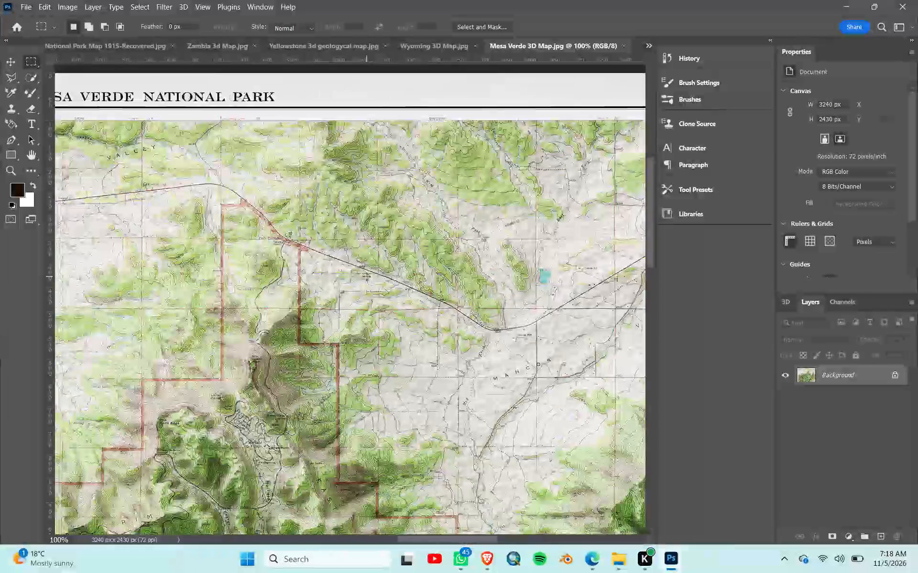
scroll(367, 276, "left", 6)
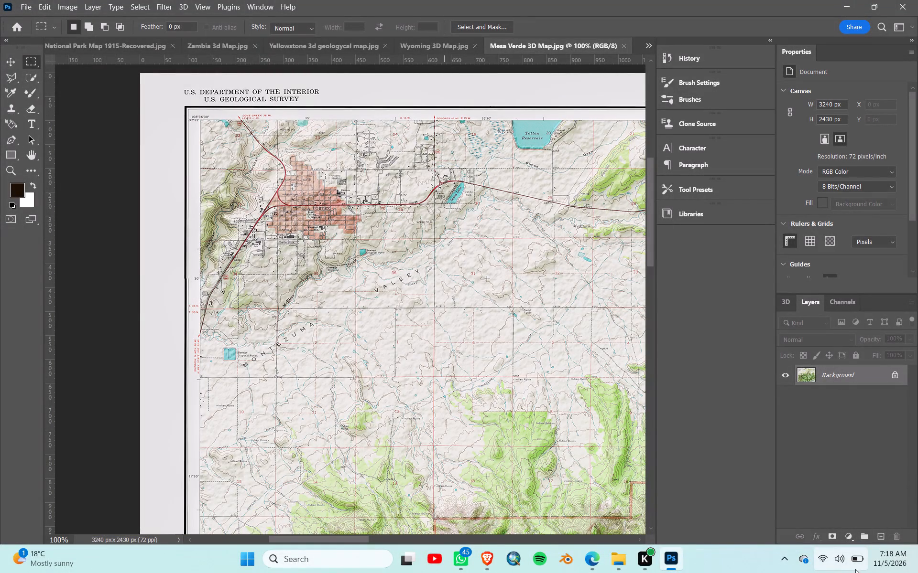
Add a Levels adjustment layer above the Mesa Verde map and lower its white output level to 218.
left_click(848, 539)
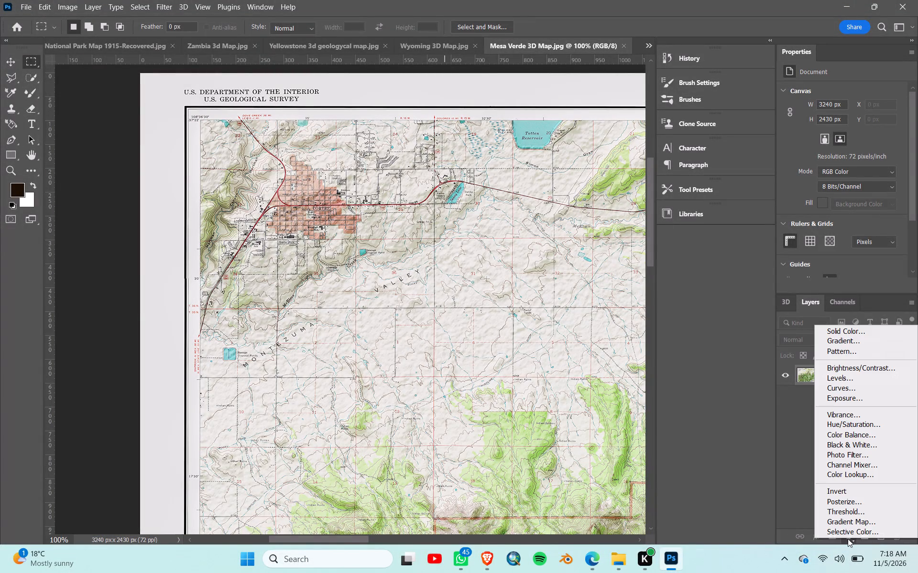
left_click(843, 376)
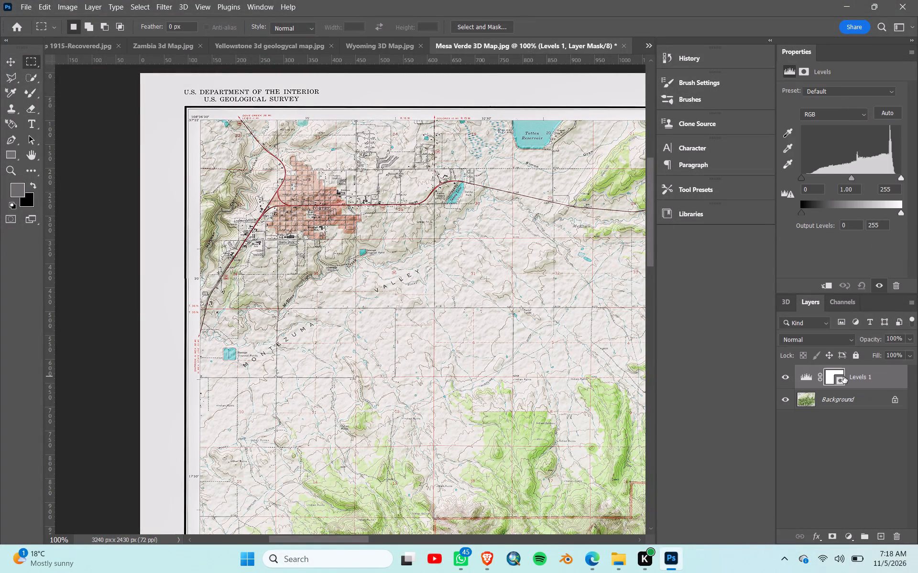
left_click(894, 211)
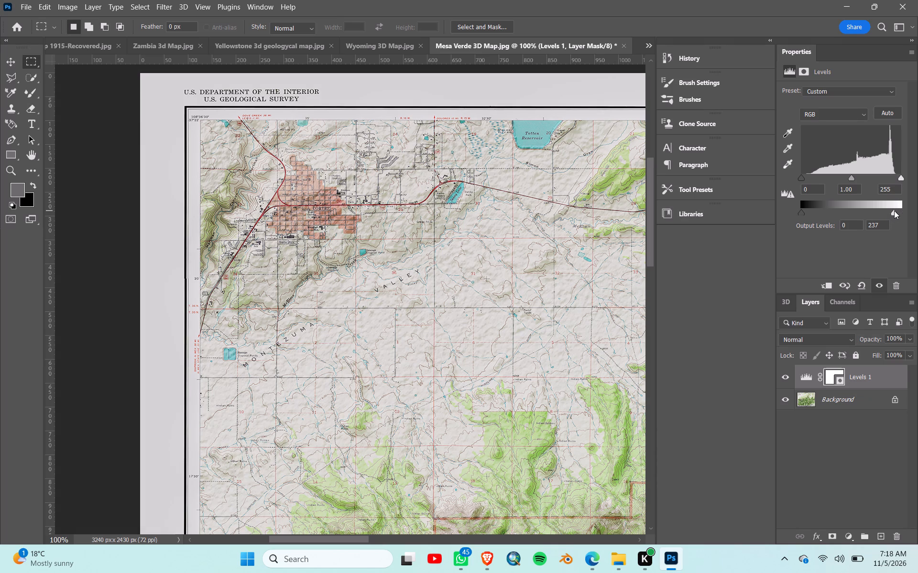
left_click(888, 208)
left_click(888, 208)
left_click_drag(891, 211, 887, 212)
left_click_drag(887, 212, 886, 212)
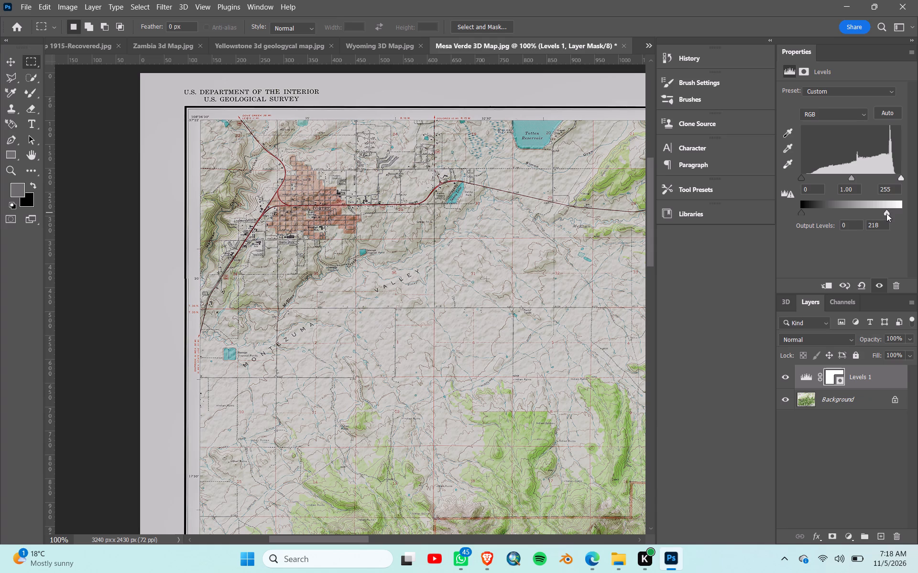
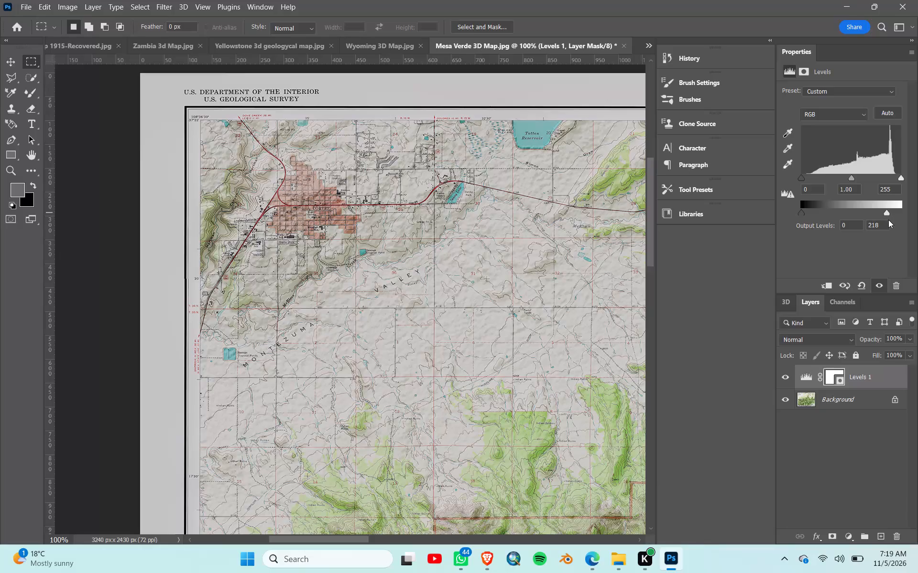
Examine the toned-down Mesa Verde map at 100% from the northwest corner down to the canyons and across the northern rim.
scroll(612, 377, "down", 3)
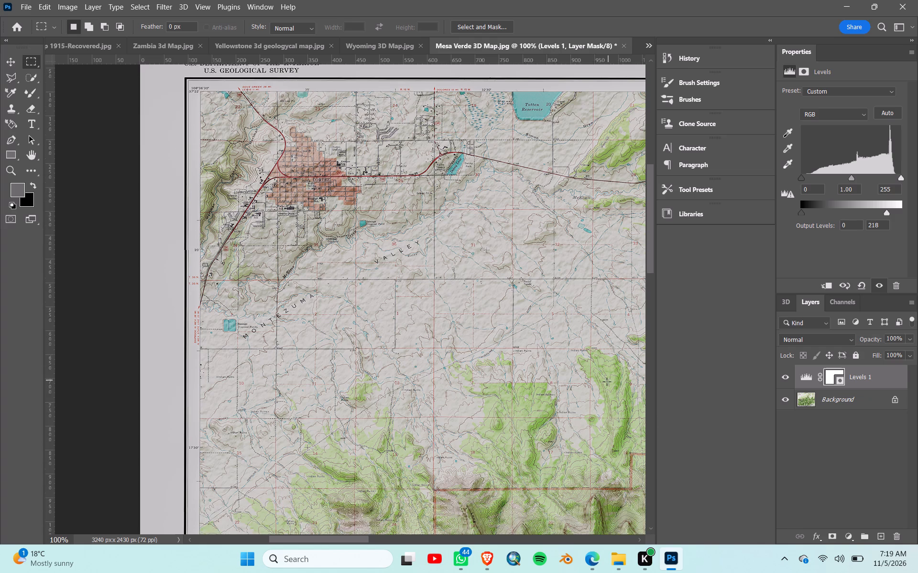
scroll(607, 382, "down", 12)
scroll(604, 387, "down", 15)
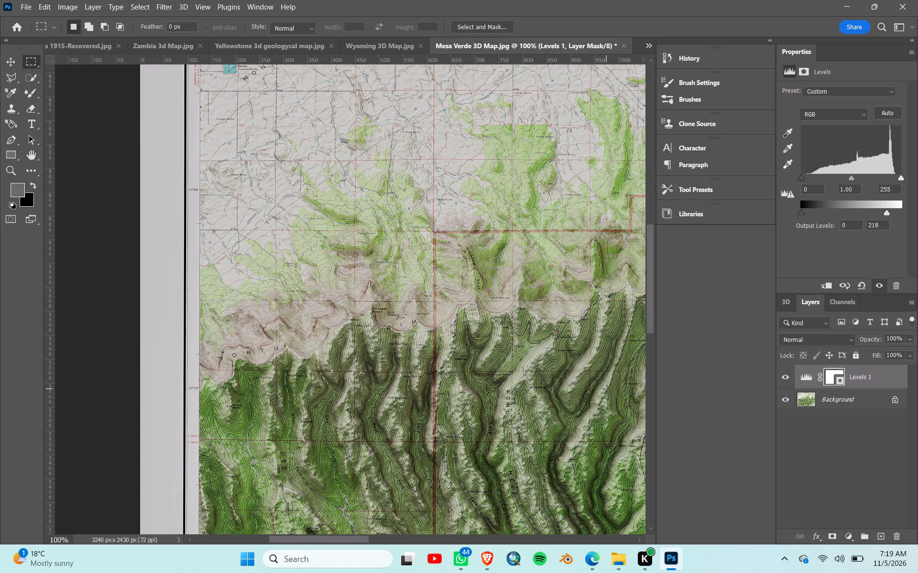
scroll(611, 540, "down", 1)
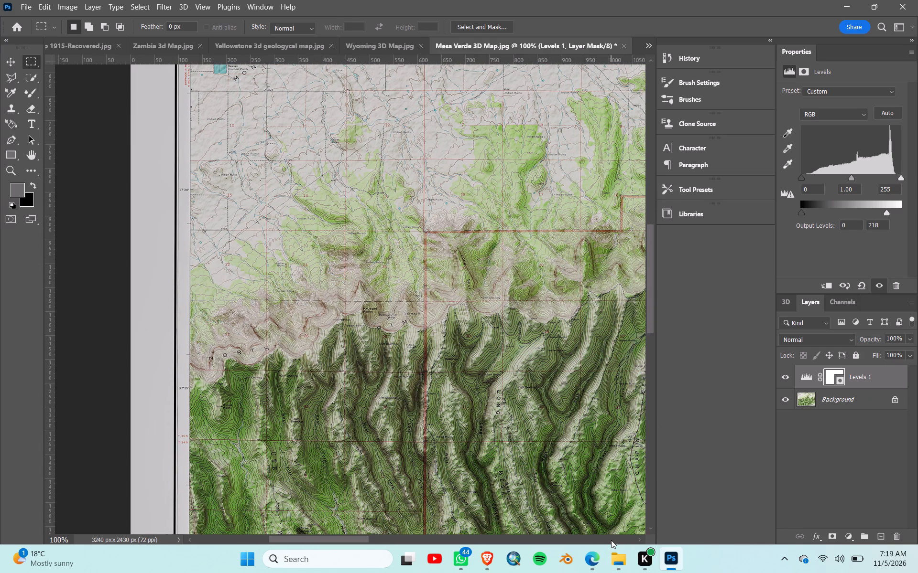
scroll(611, 540, "down", 16)
scroll(612, 549, "down", 8)
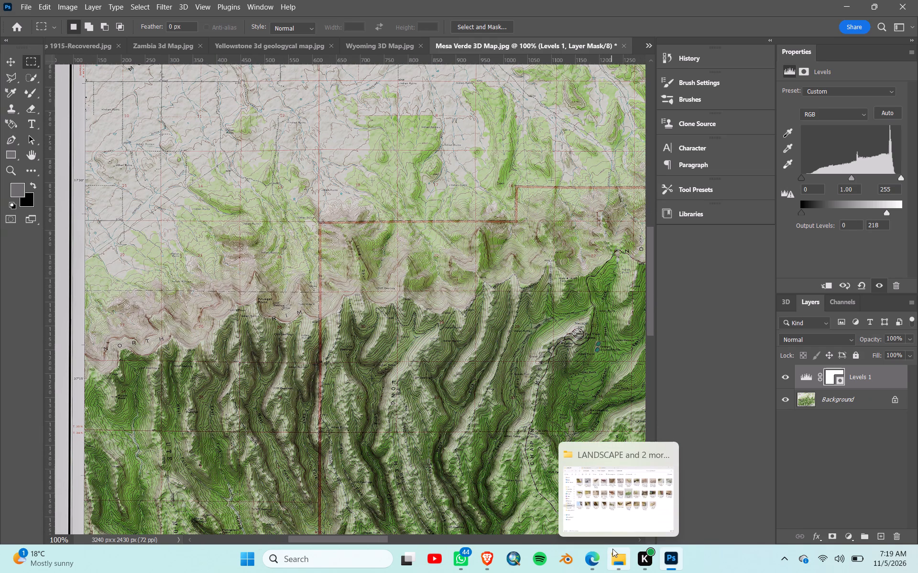
scroll(612, 549, "down", 4)
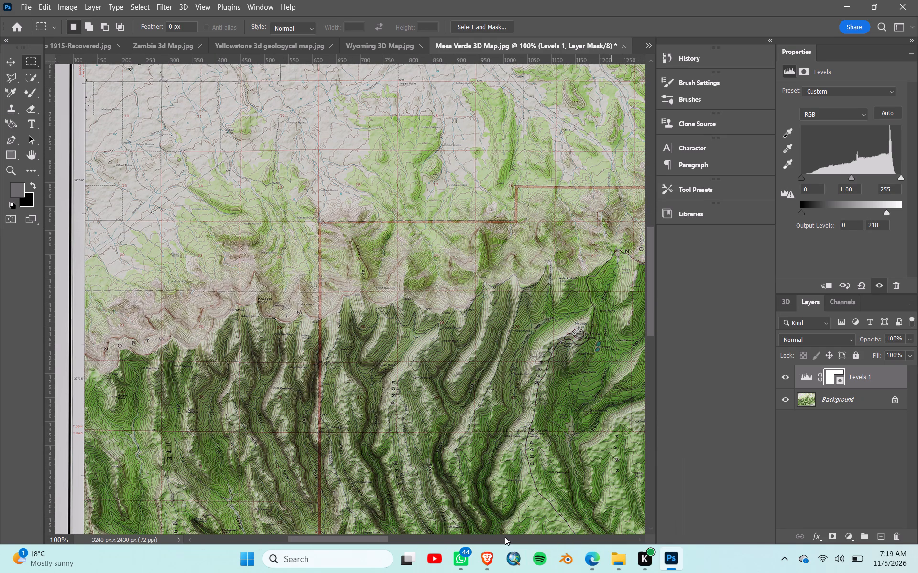
scroll(505, 537, "down", 16)
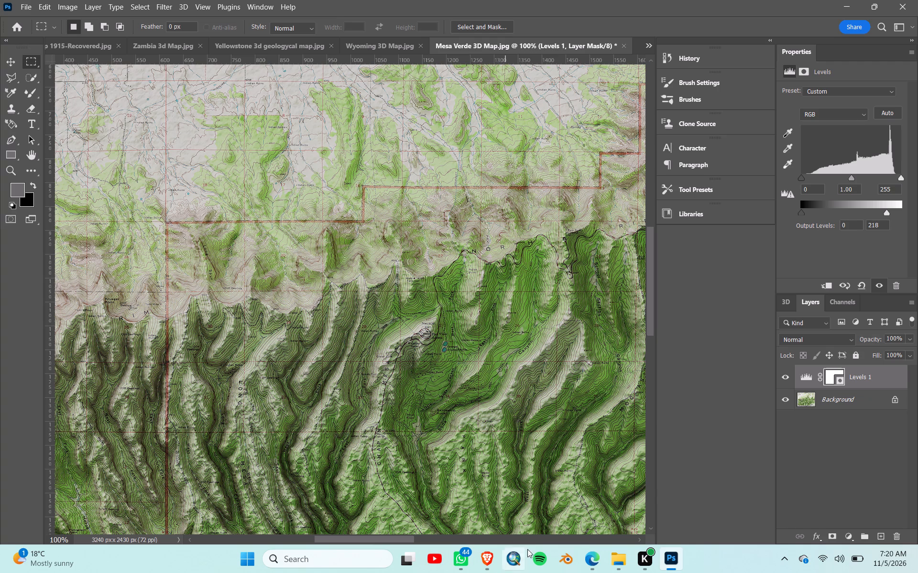
Examine the darkened southern part of the map, from the park's canyons eastward to the Explanation legend.
scroll(552, 483, "down", 16)
scroll(559, 499, "down", 5)
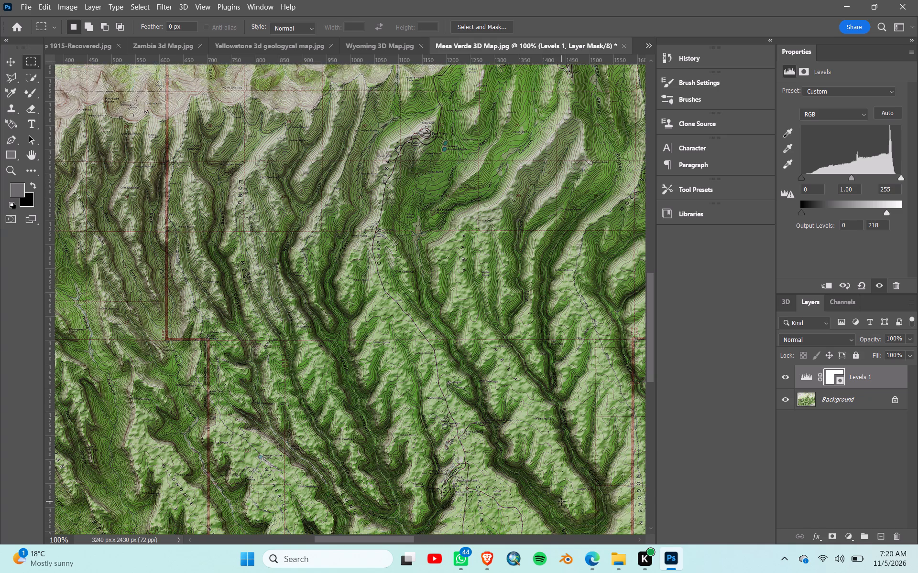
scroll(561, 502, "down", 14)
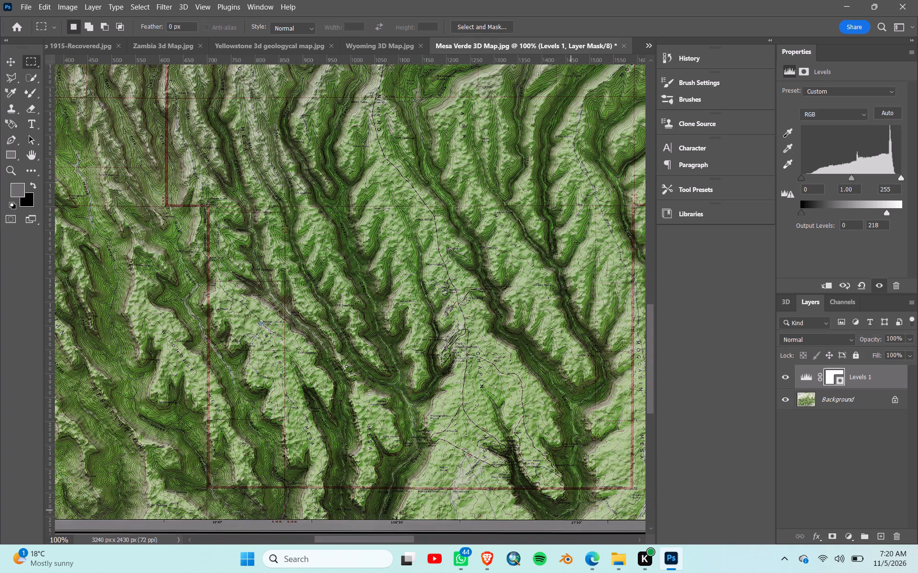
key("ctrl+equal")
key("ctrl+equal")
key("ctrl+minus")
key("ctrl+minus")
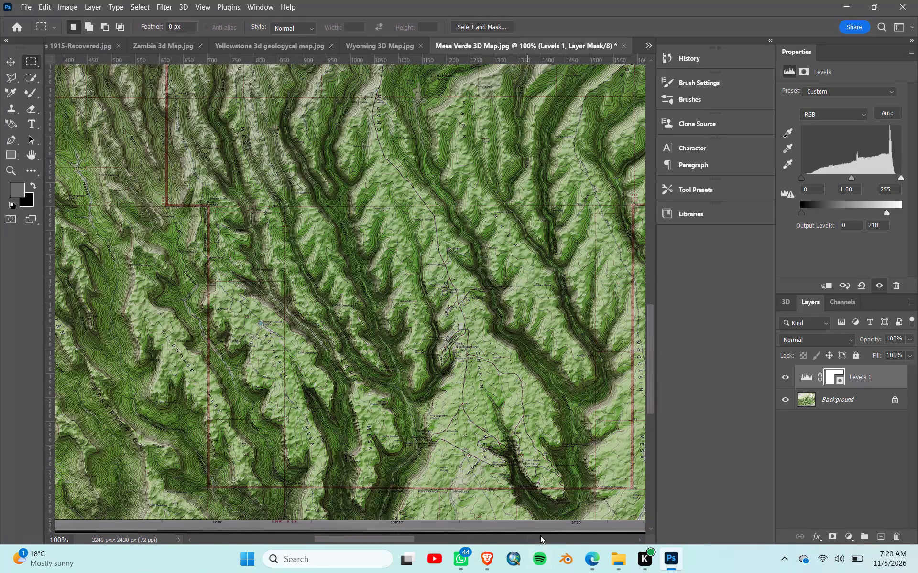
scroll(540, 535, "down", 20)
scroll(540, 535, "down", 9)
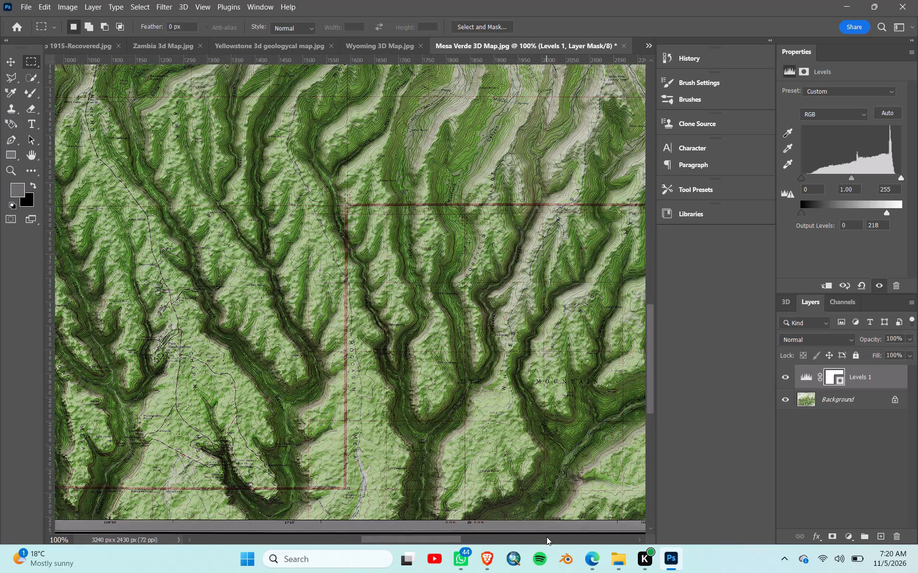
scroll(546, 537, "down", 20)
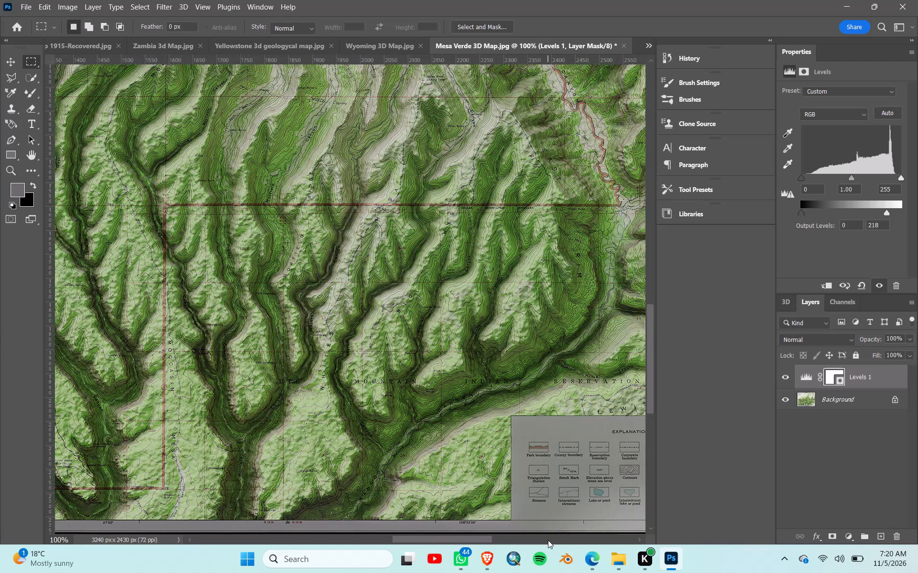
scroll(548, 540, "down", 20)
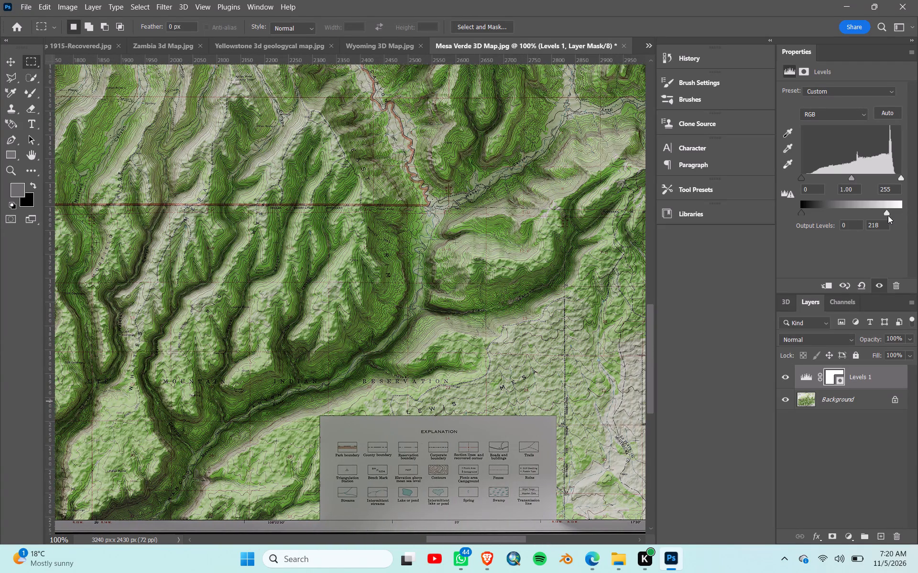
Try a white output level of 115 on the Levels adjustment layer, and set it back to 255.
left_click_drag(887, 212, 846, 229)
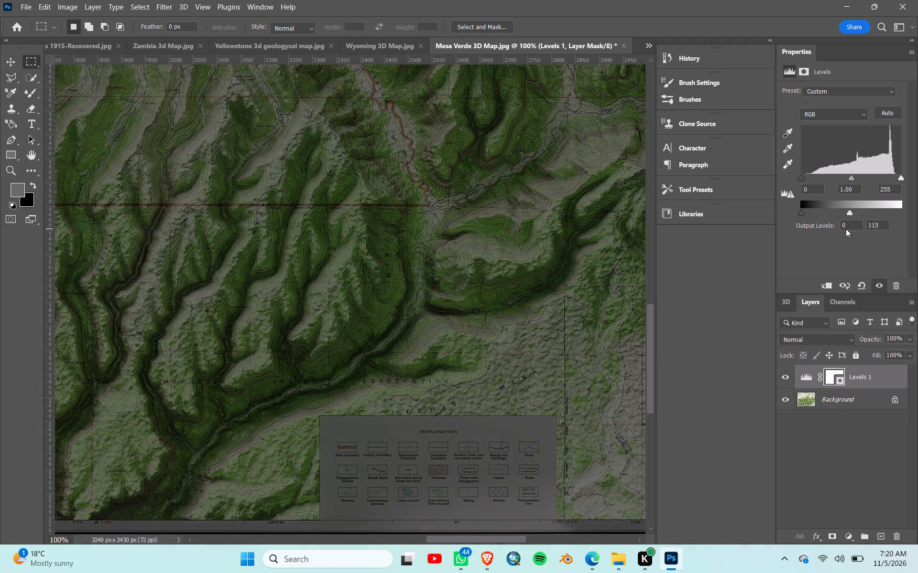
left_click_drag(846, 229, 917, 238)
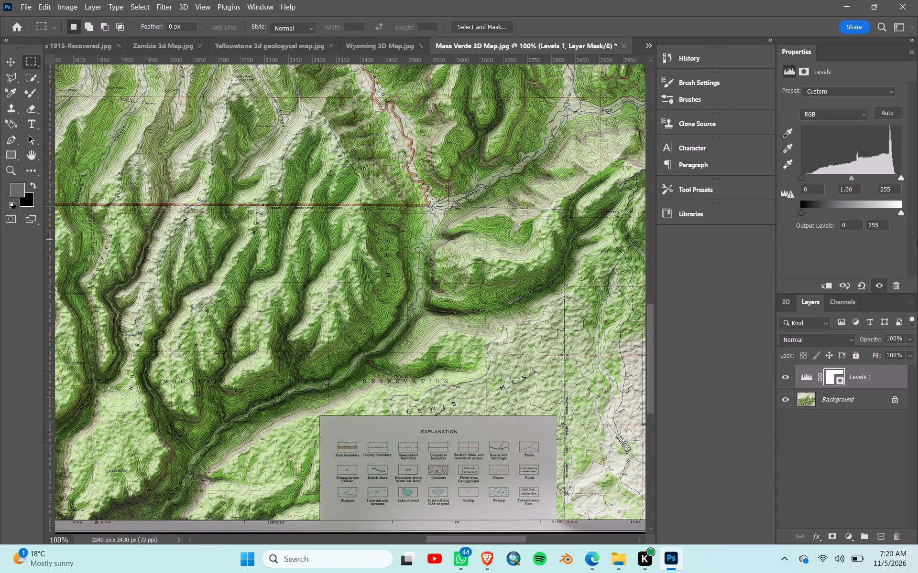
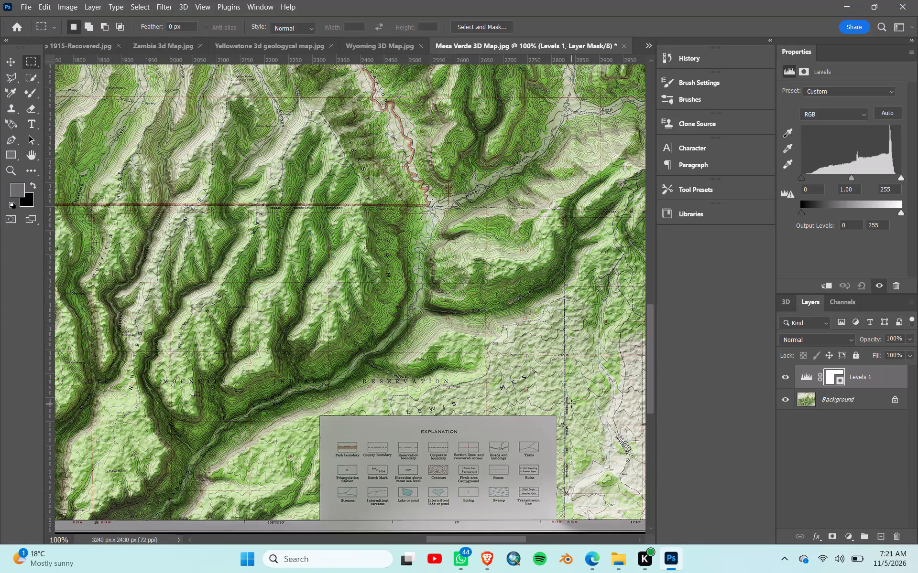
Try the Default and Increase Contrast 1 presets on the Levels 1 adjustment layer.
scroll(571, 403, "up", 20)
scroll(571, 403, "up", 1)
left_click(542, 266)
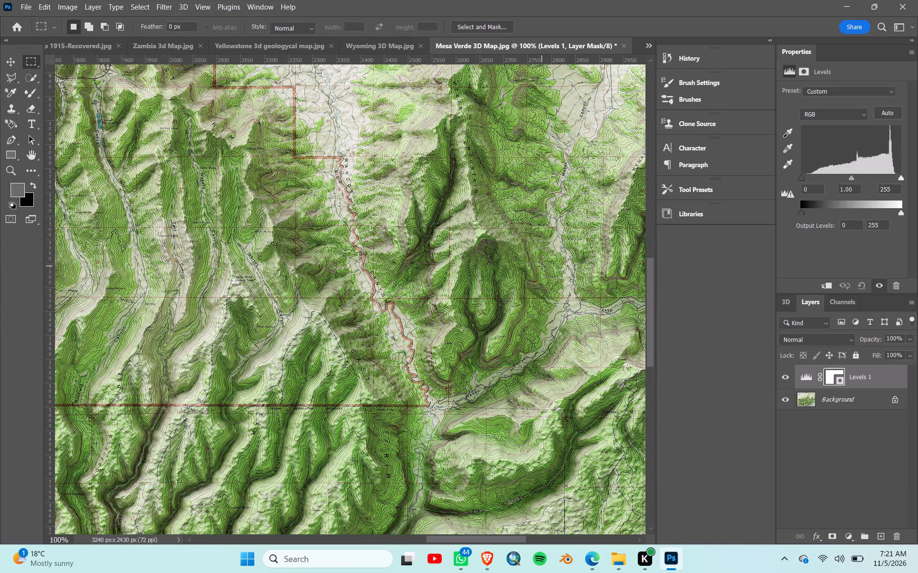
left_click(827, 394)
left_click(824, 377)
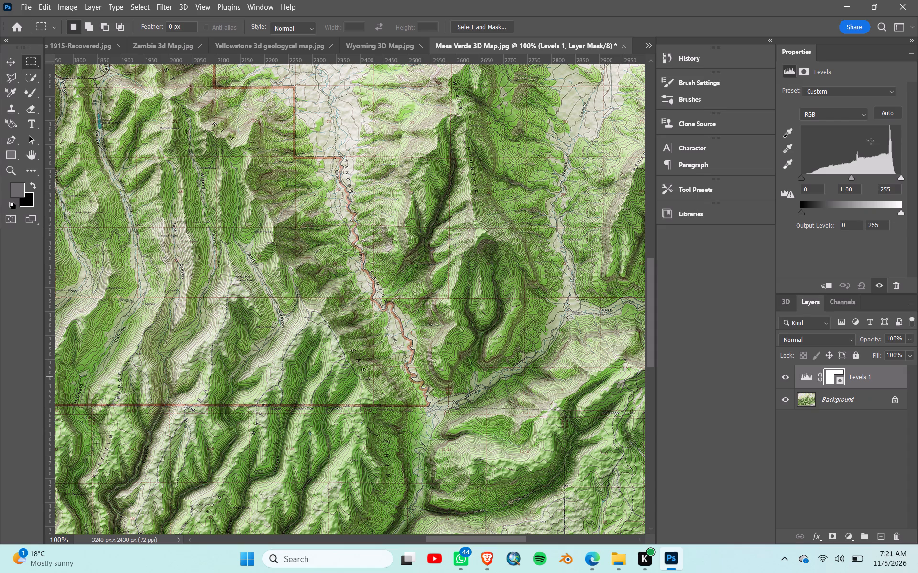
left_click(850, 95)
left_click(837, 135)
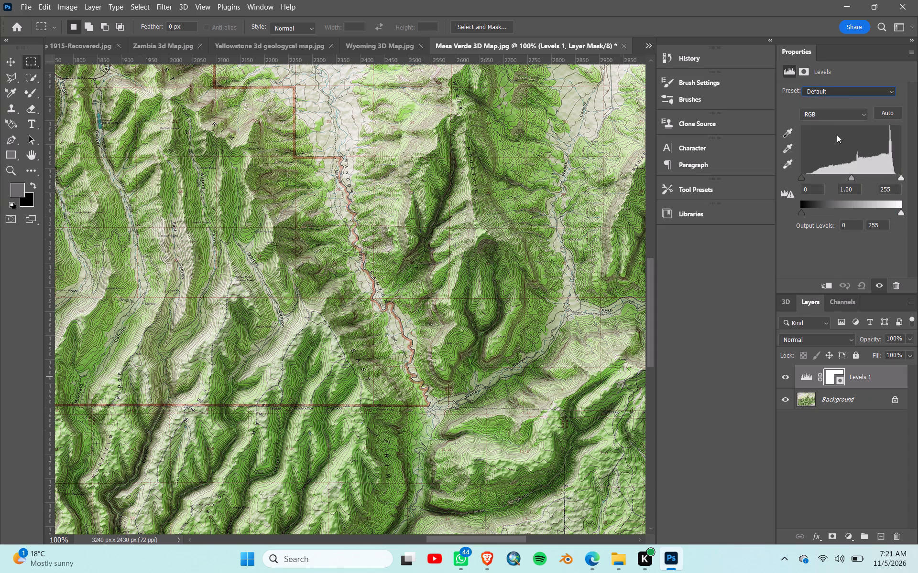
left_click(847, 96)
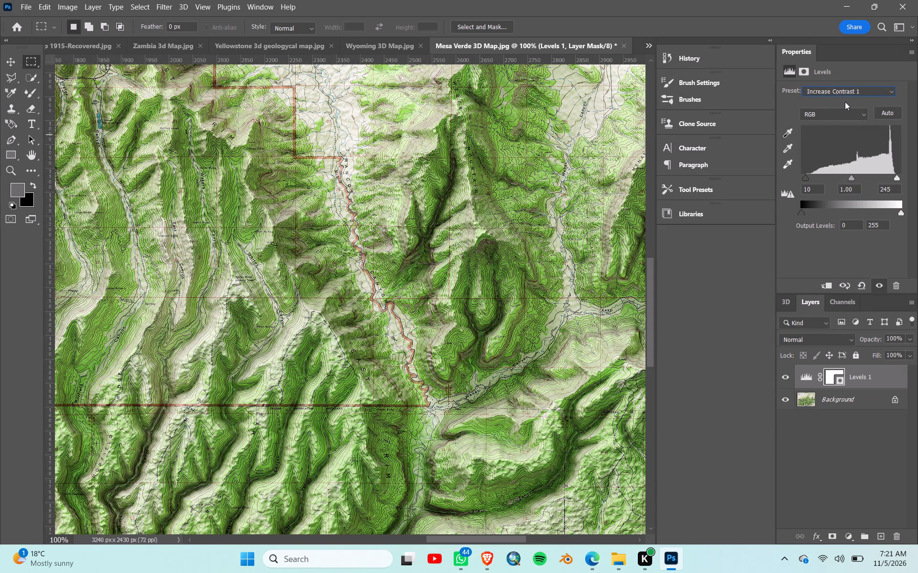
Apply the Lighter preset to the Levels 1 adjustment layer, deselect the layer and check the map's southern canyons.
left_click(844, 93)
left_click(838, 170)
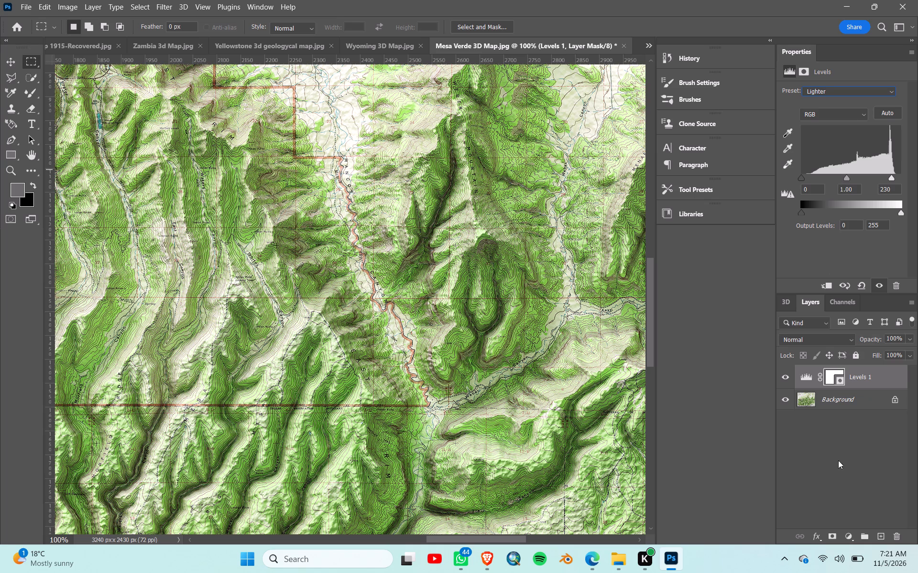
left_click(830, 469)
scroll(523, 318, "down", 9)
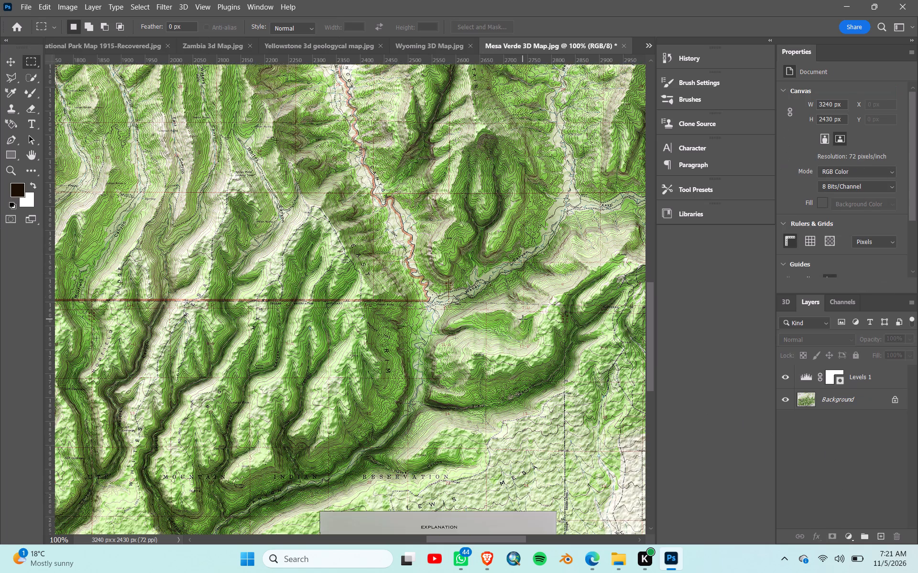
scroll(523, 319, "down", 6)
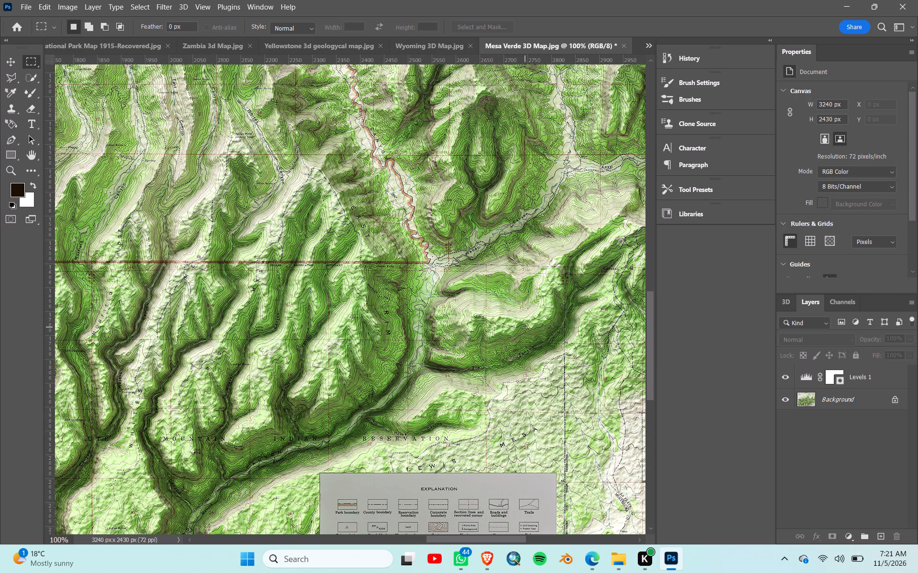